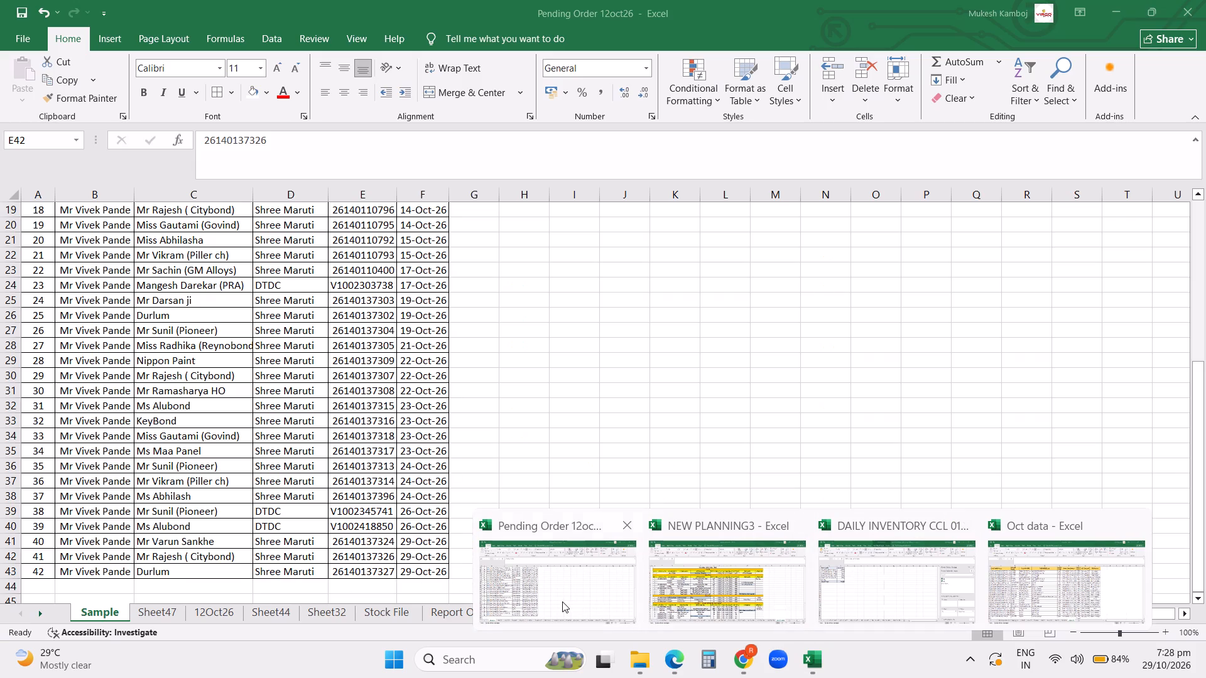
click(562, 601)
click(225, 611)
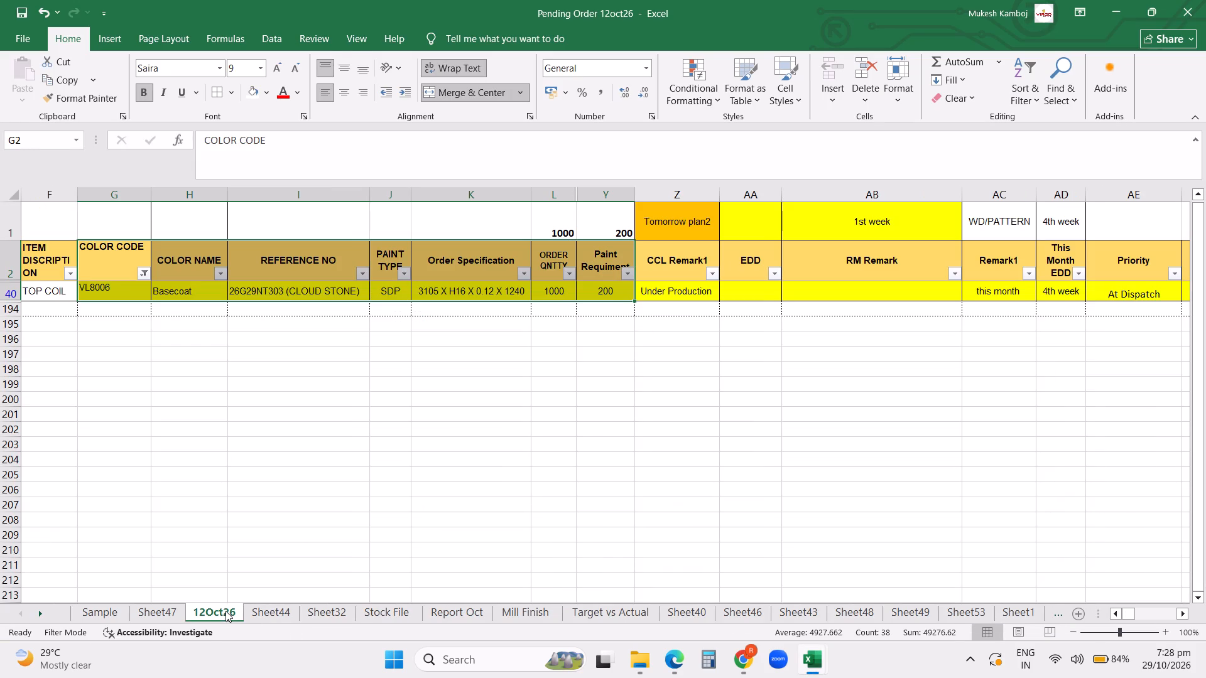
click(775, 282)
key(ctrl+Left)
key(ctrl+Left)
key(ctrl+Left)
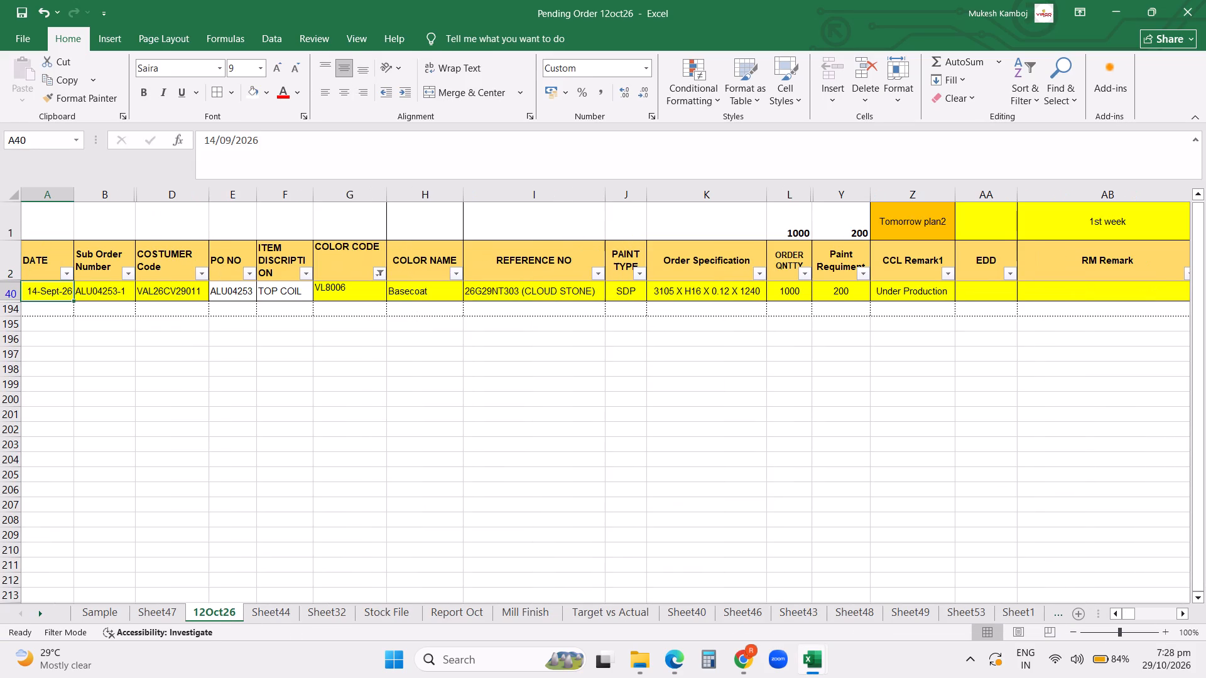
key(ctrl+Left)
click(376, 275)
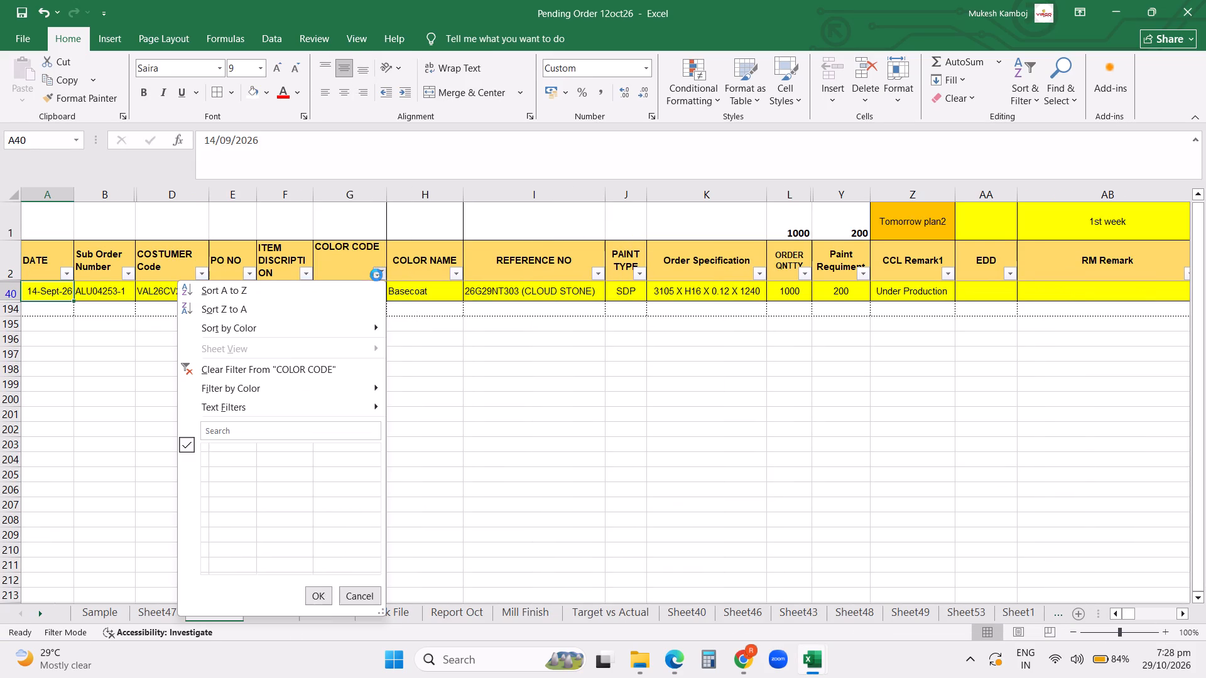
click(266, 375)
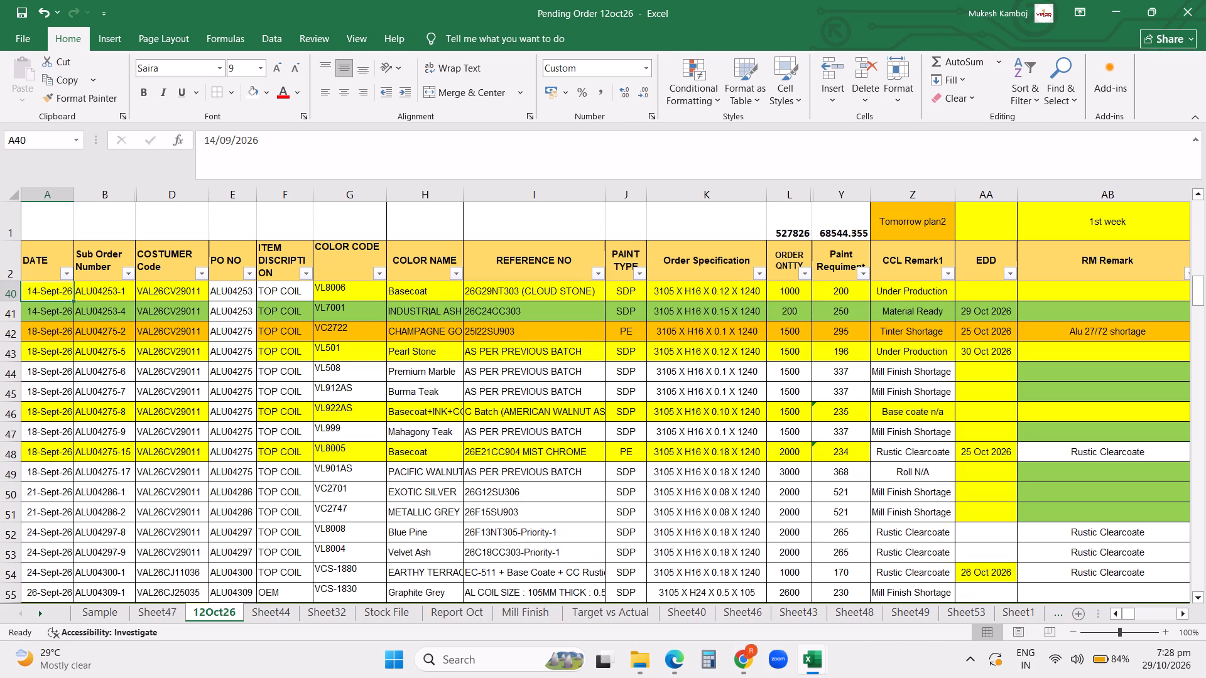
Unhide the columns between L (order quantity) and Y (paint requirement) on the 12Oct26 sheet.
drag(801, 191, 831, 190)
right_click(831, 190)
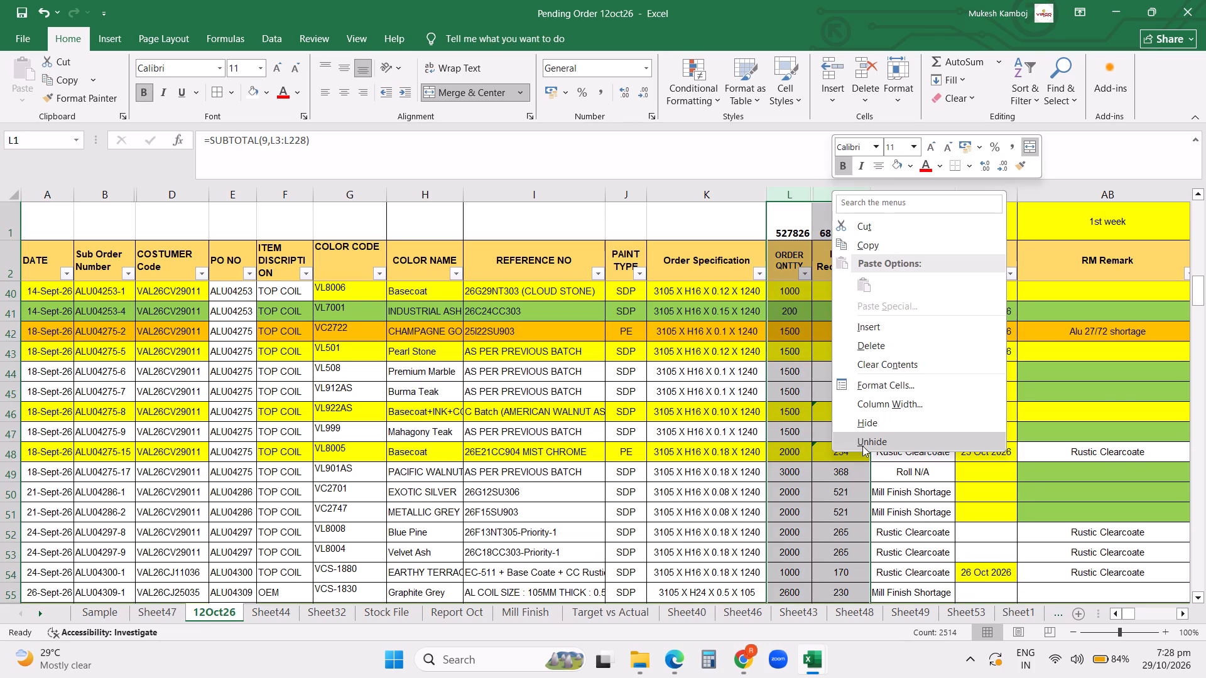
double_click(862, 450)
click(878, 382)
Hide columns N to P: Aging, Dispatch Qty and Priority.
key(Right)
key(Right)
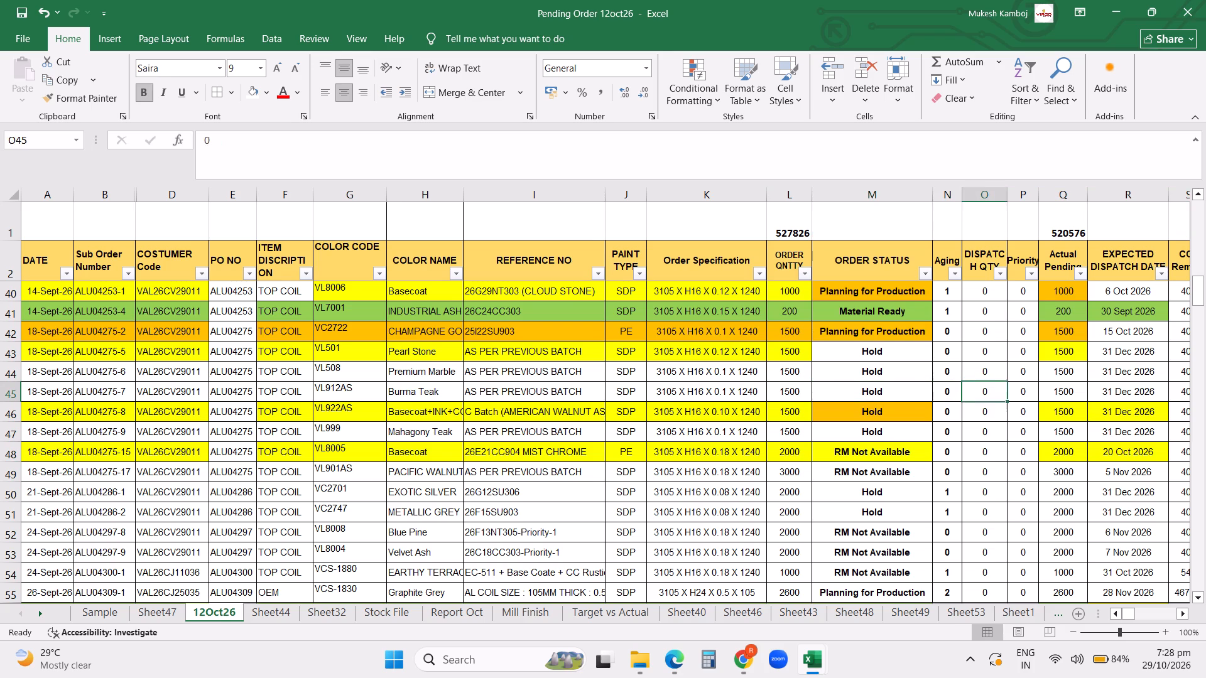
key(Right)
key(Right)
key(Right)
key(Right)
key(Right)
key(Right)
key(Right)
key(Right)
key(Right)
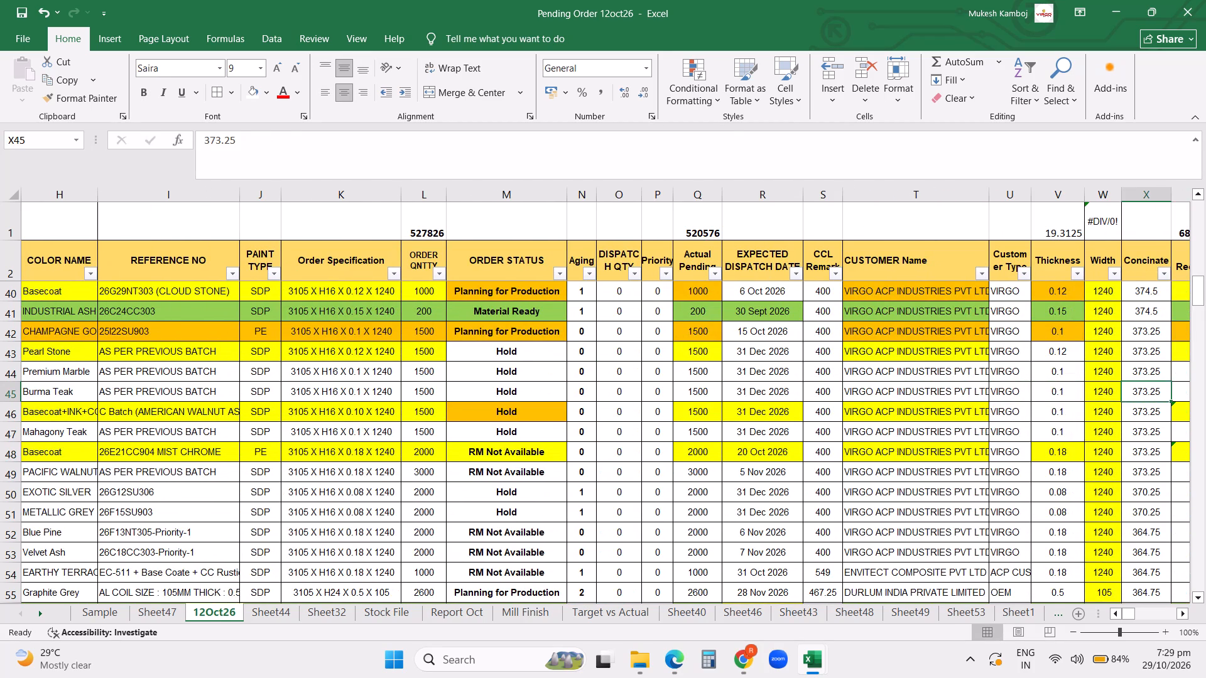
drag(583, 192, 651, 188)
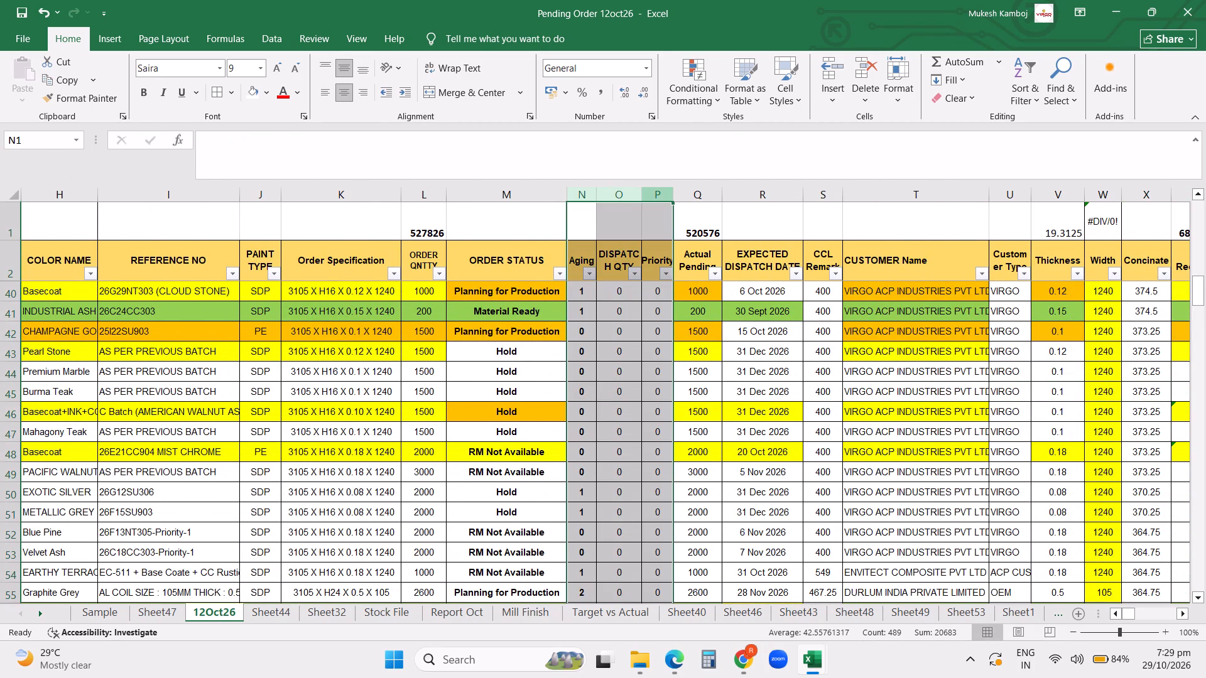
right_click(651, 188)
click(682, 419)
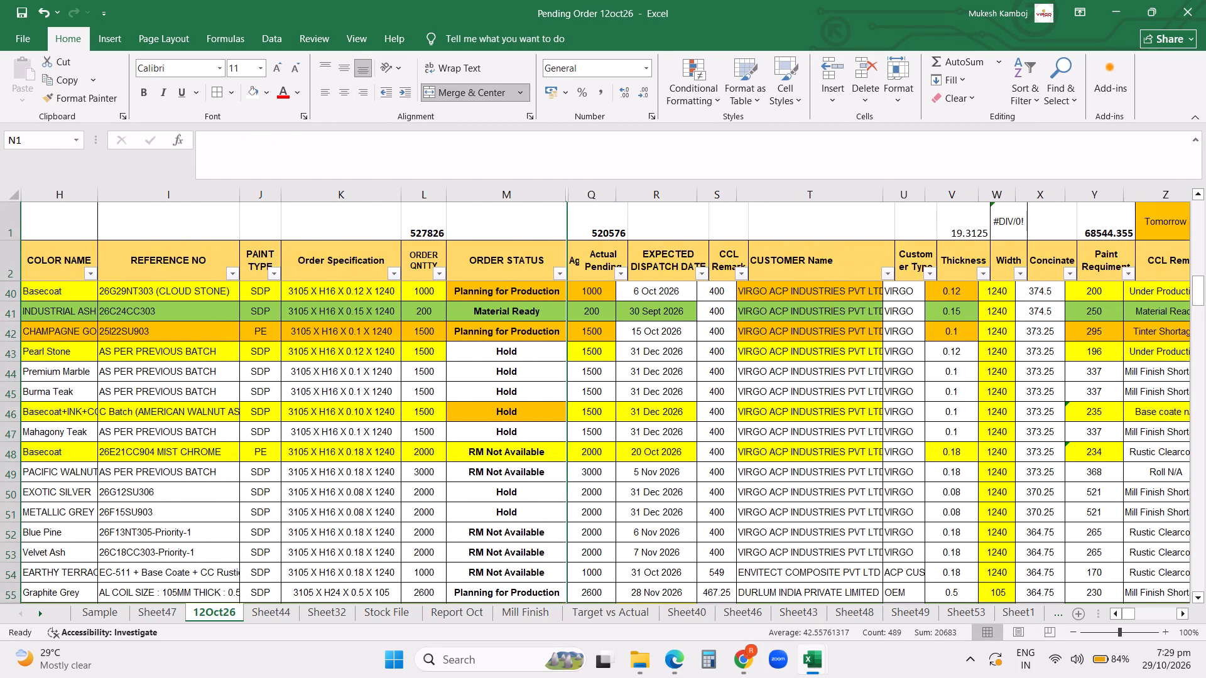
click(578, 395)
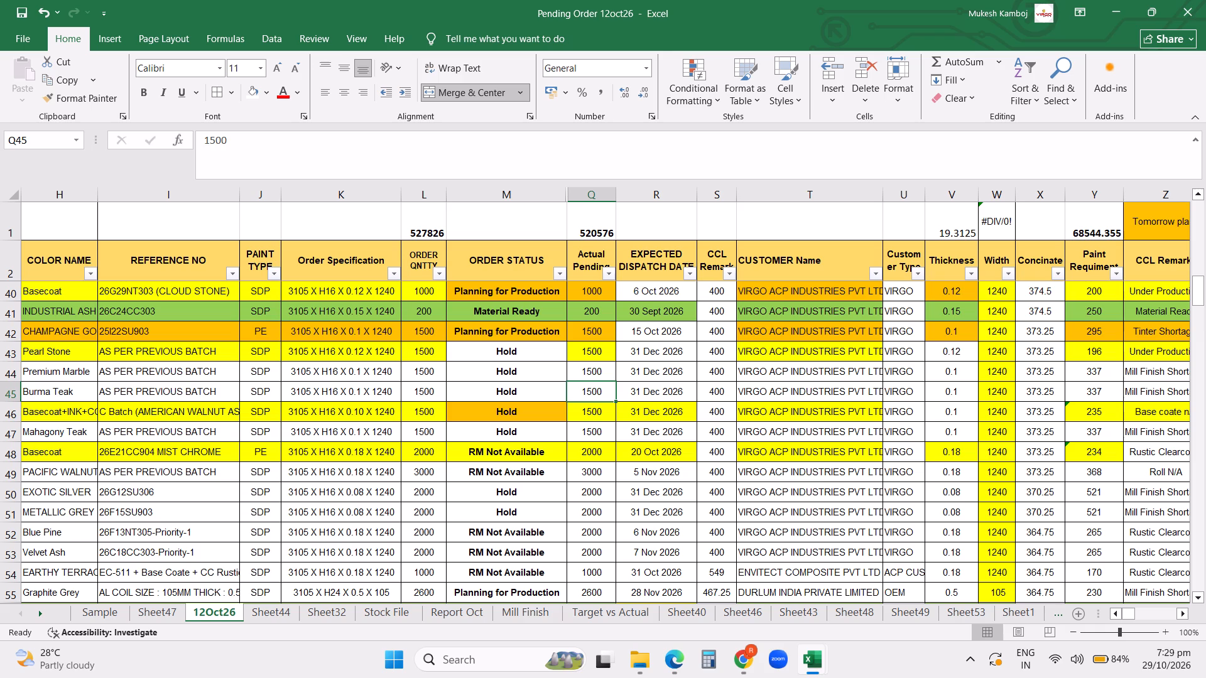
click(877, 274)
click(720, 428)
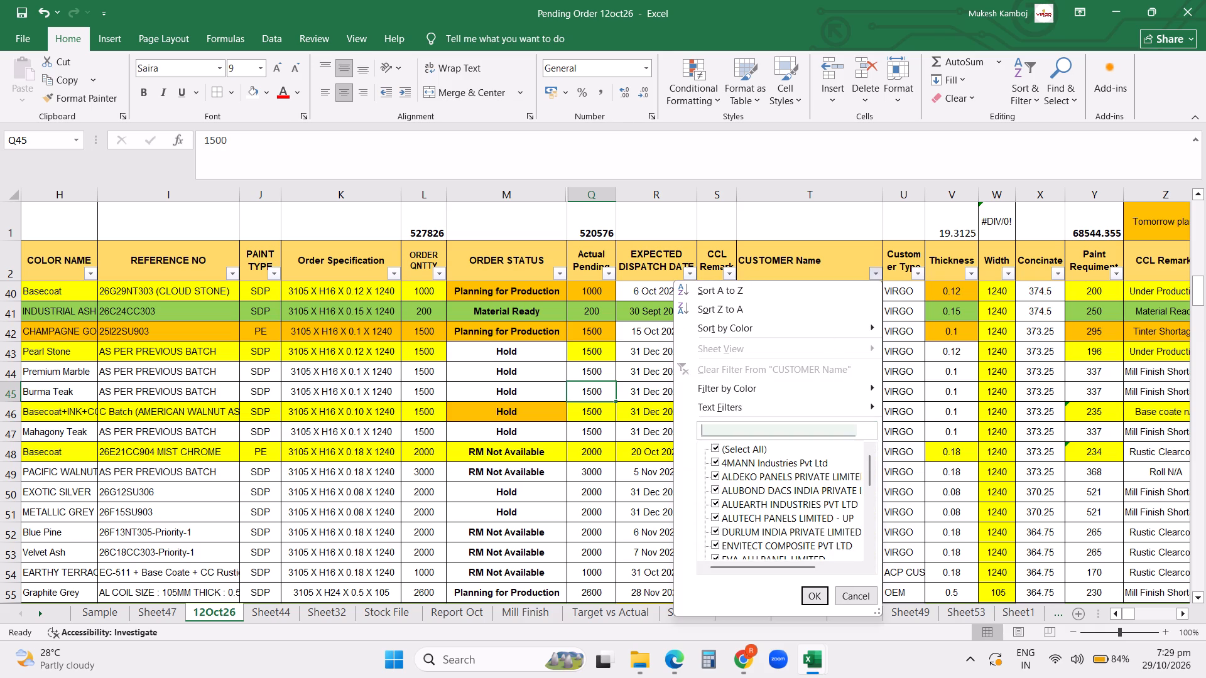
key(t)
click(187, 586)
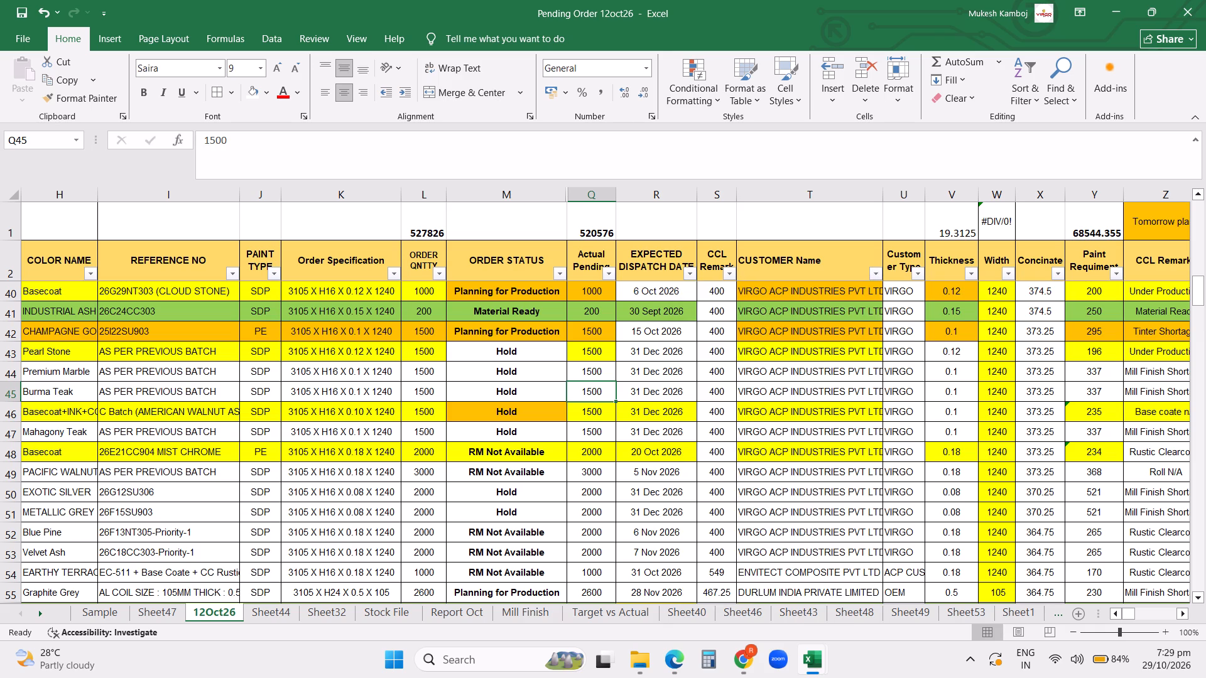
On the Stock File sheet, fill the order specification 3105 X H16 X 0.23 X 1520 down into the first empty row, 572.
click(374, 610)
click(314, 483)
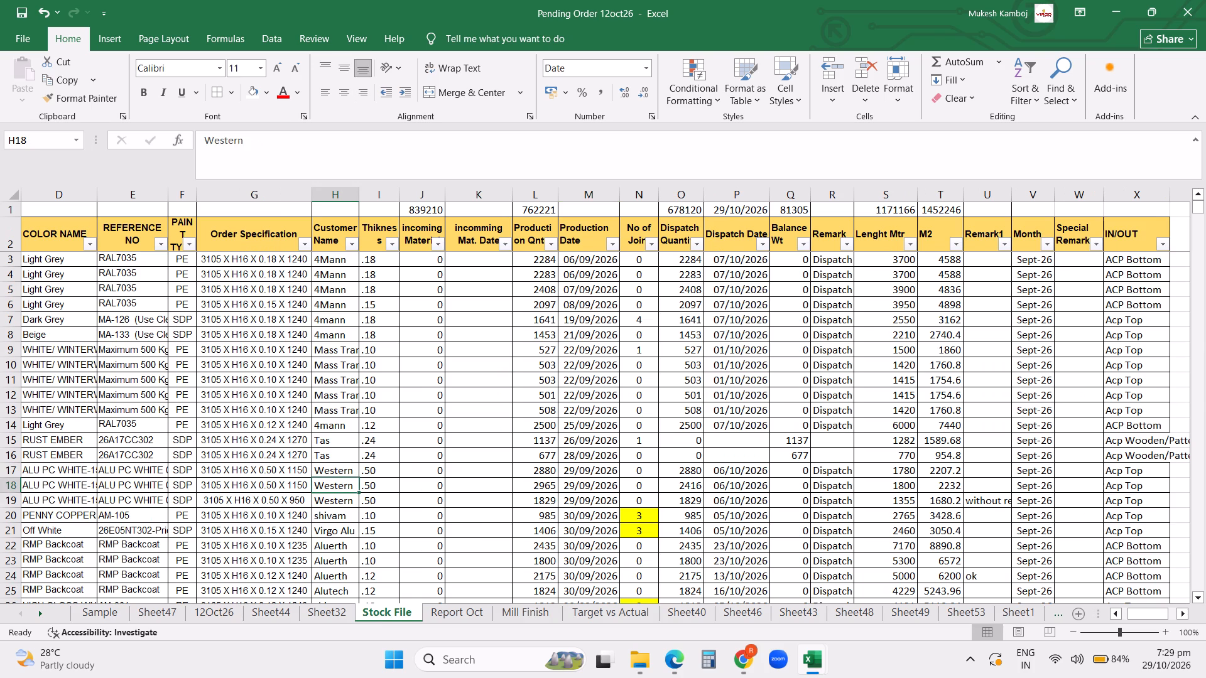
key(ctrl+Down)
key(Down)
key(Down)
key(Down)
key(Down)
key(Down)
key(Down)
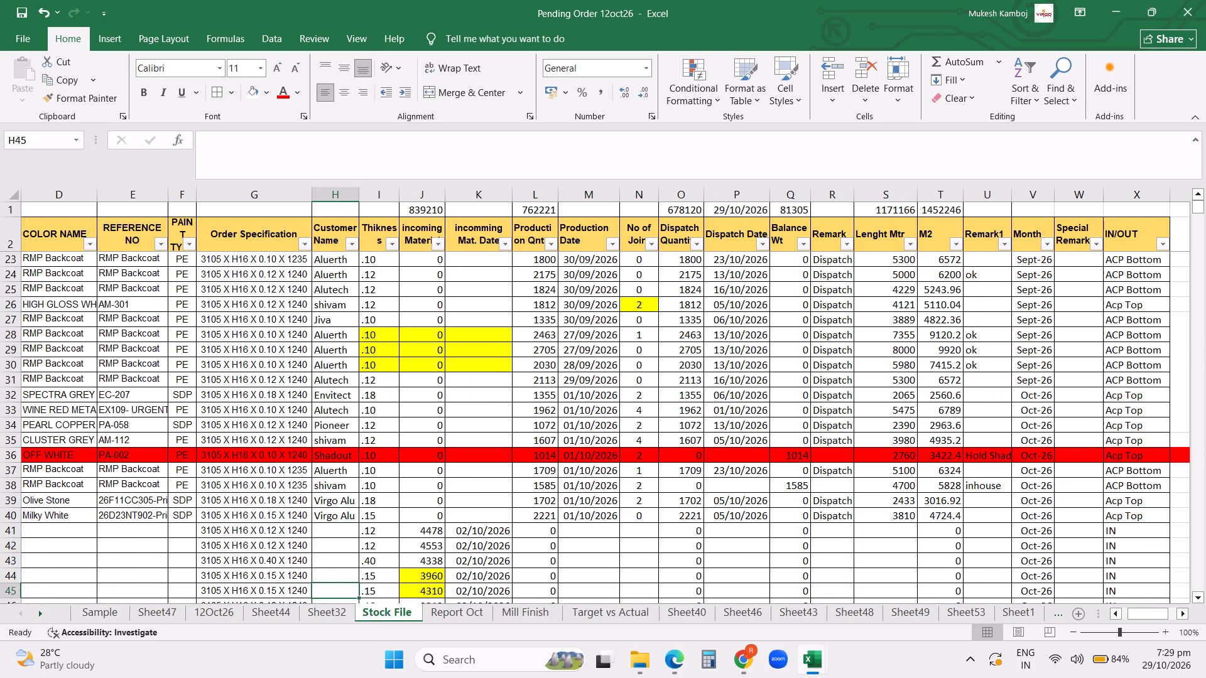
key(Down)
key(Down)
key(Down)
key(Down)
key(Down)
key(Left)
key(Left)
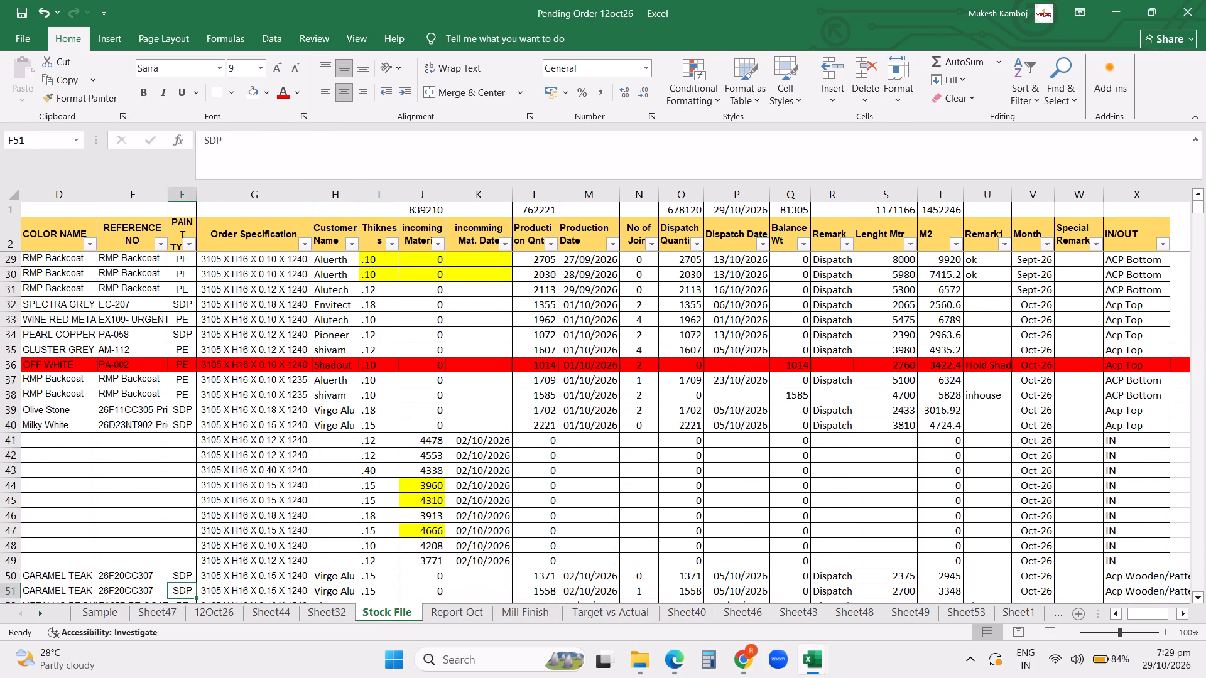
key(Right)
key(ctrl+Down)
key(Down)
key(Down)
key(Up)
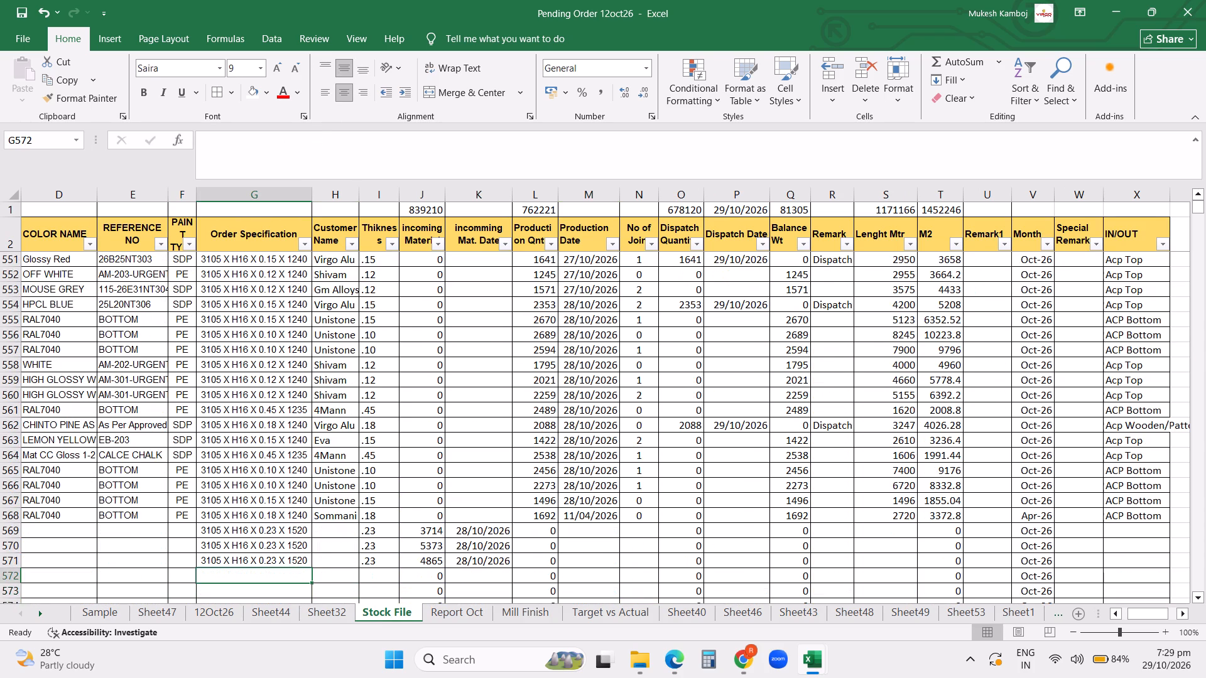
key(ctrl+d)
Set the incoming material quantity in row 572 to 1019.
key(Right)
key(Right)
key(Right)
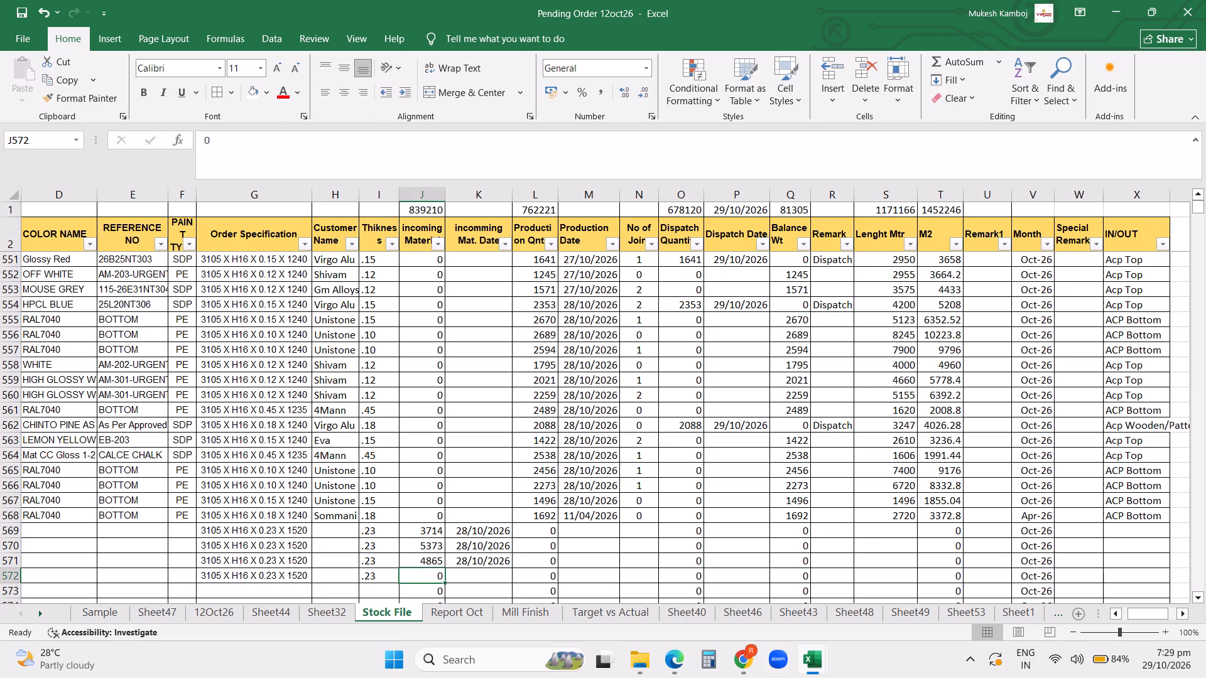
text(10)
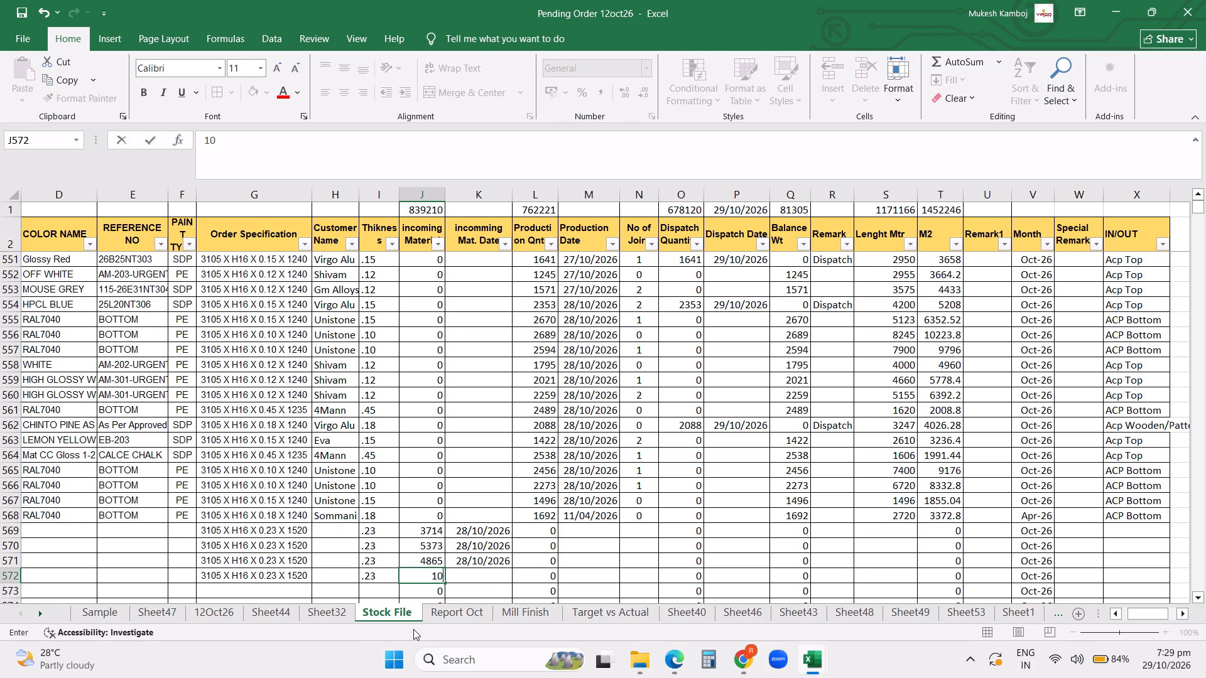
text(19)
key(Return)
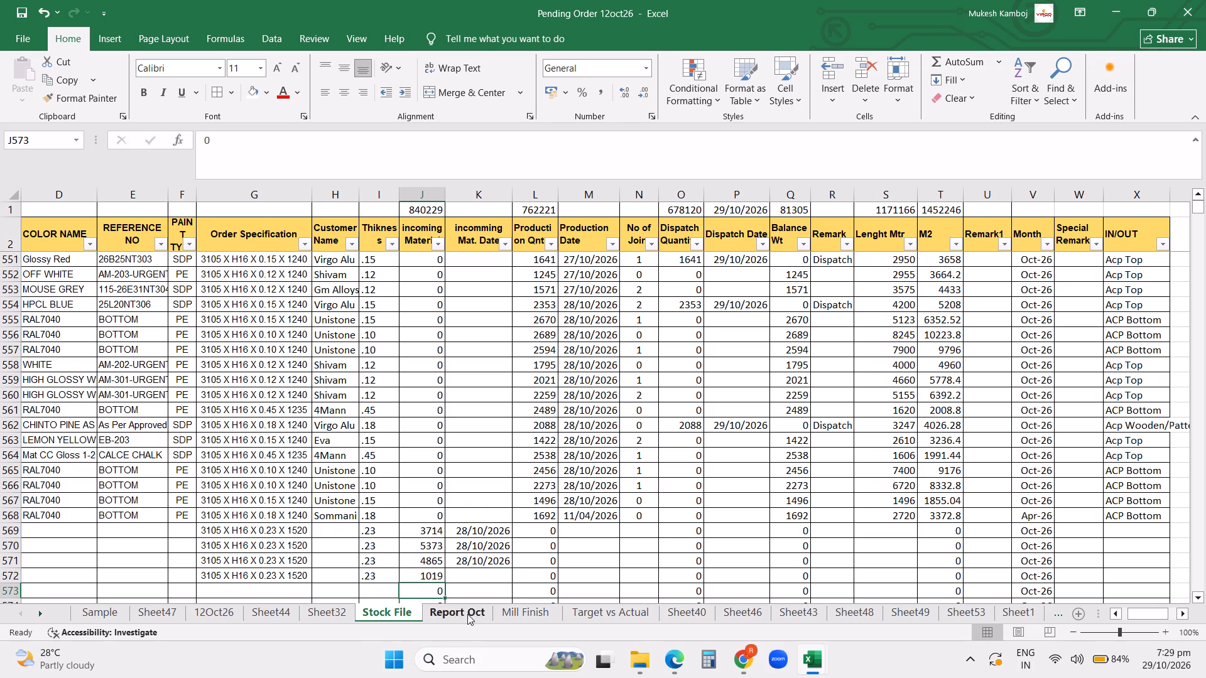
Check the combined incoming quantities of rows 570 and 572, and of rows 569 and 571.
click(417, 547)
ctrl+click(423, 571)
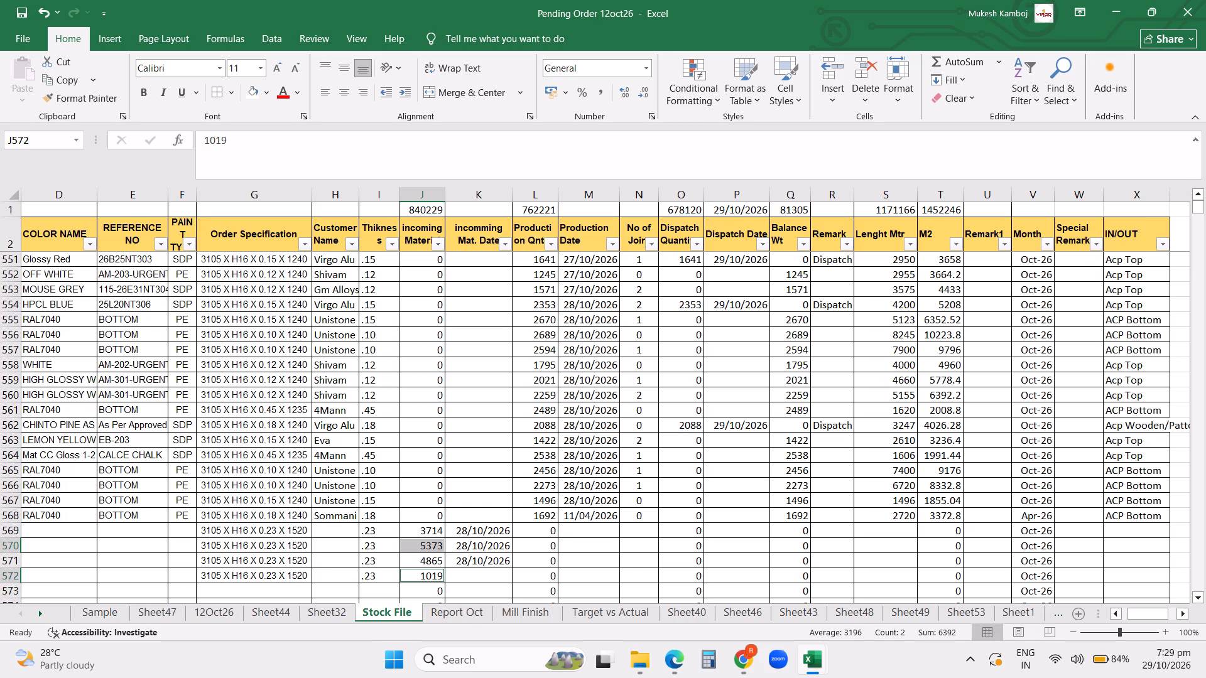
click(429, 532)
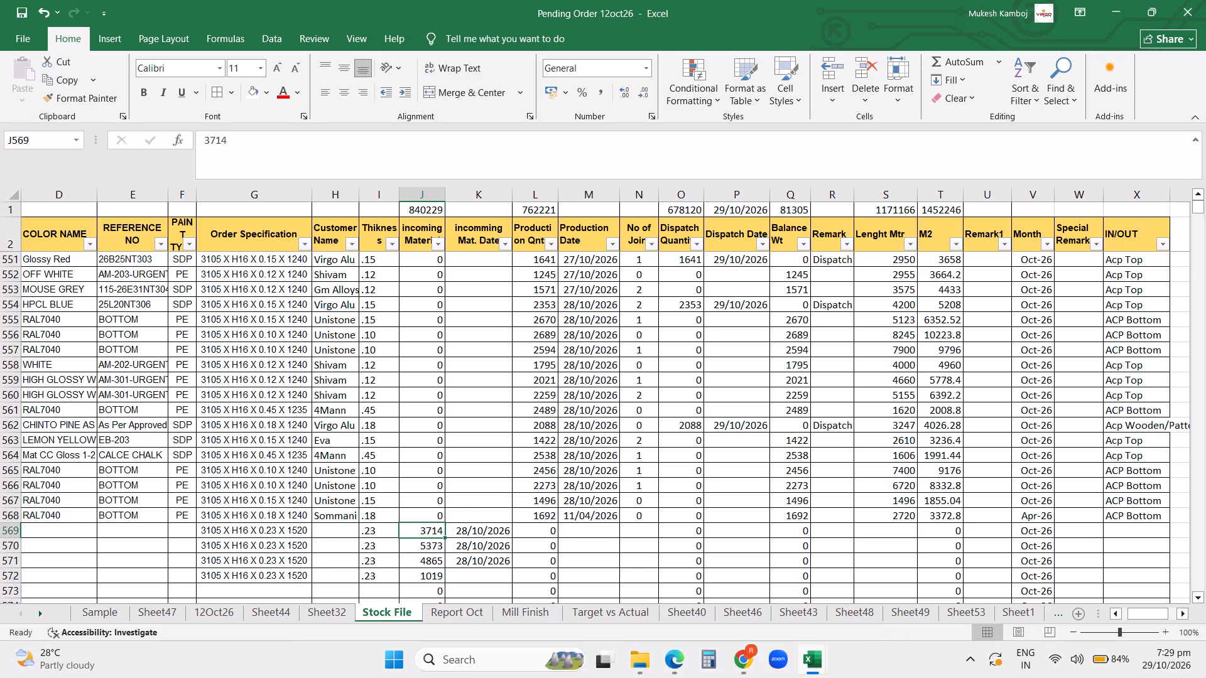
ctrl+click(426, 566)
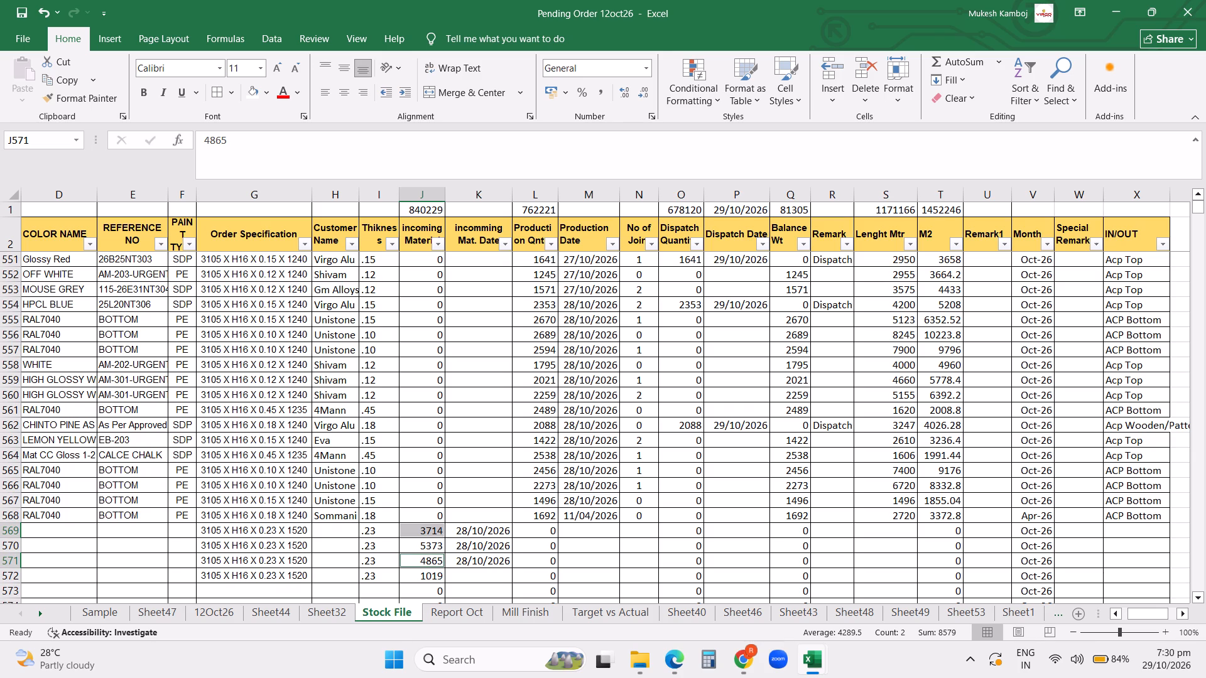
click(420, 549)
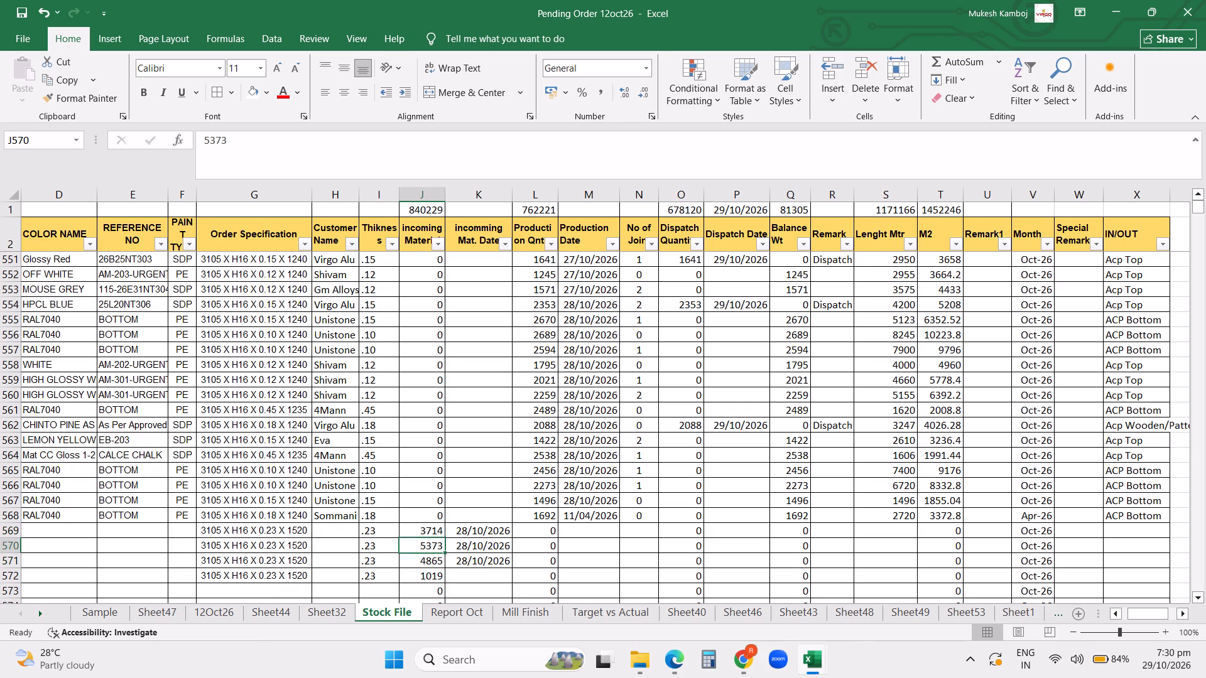
ctrl+click(423, 571)
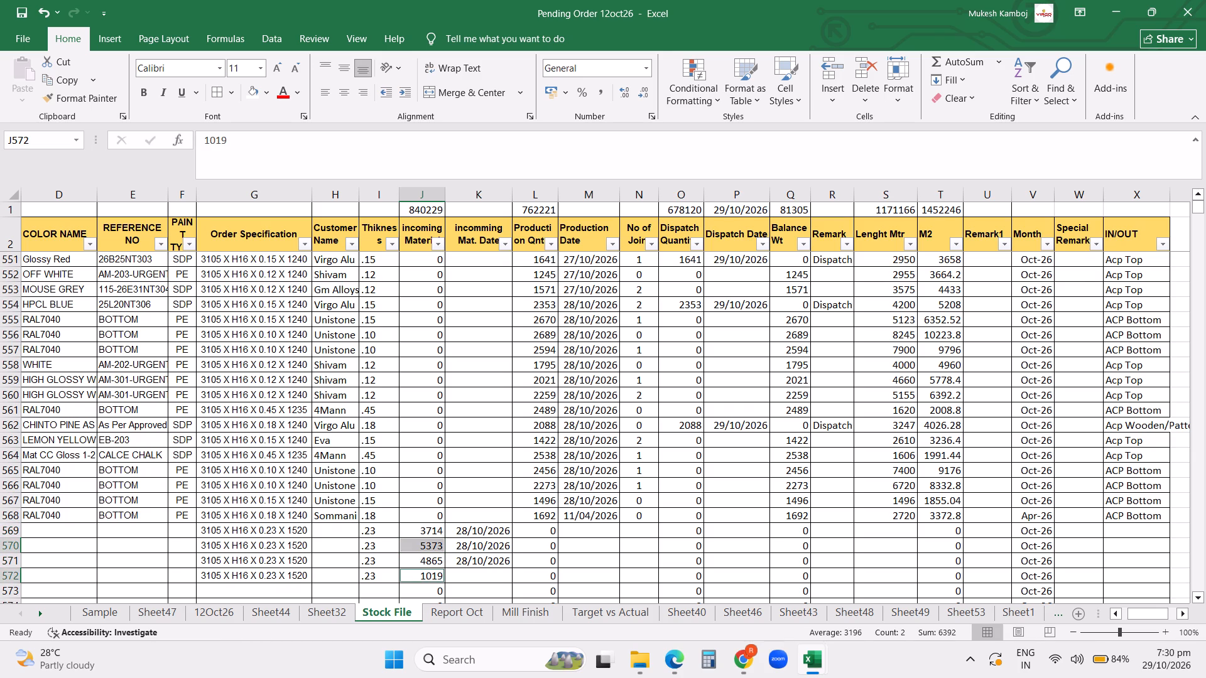
Copy the incoming material date 28/10/2026 from row 571 into row 572.
click(496, 562)
key(ctrl+c)
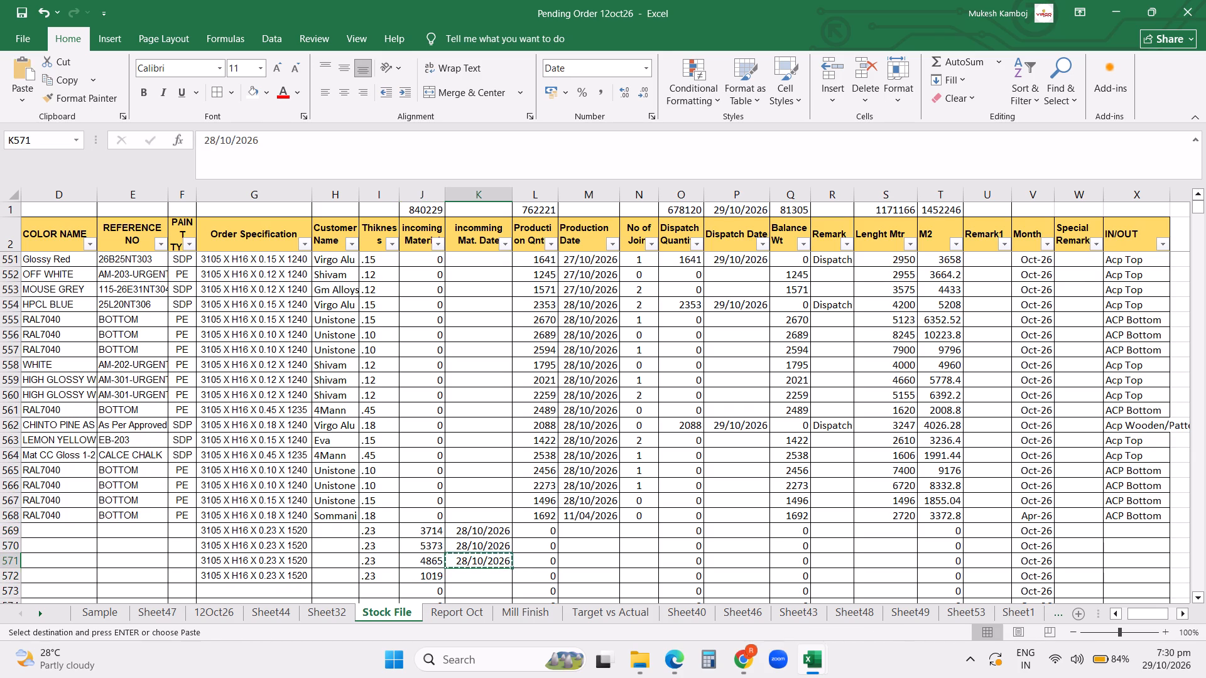
key(Down)
key(Return)
Check the total of the incoming material quantities in rows 569 to 572.
drag(414, 533, 415, 575)
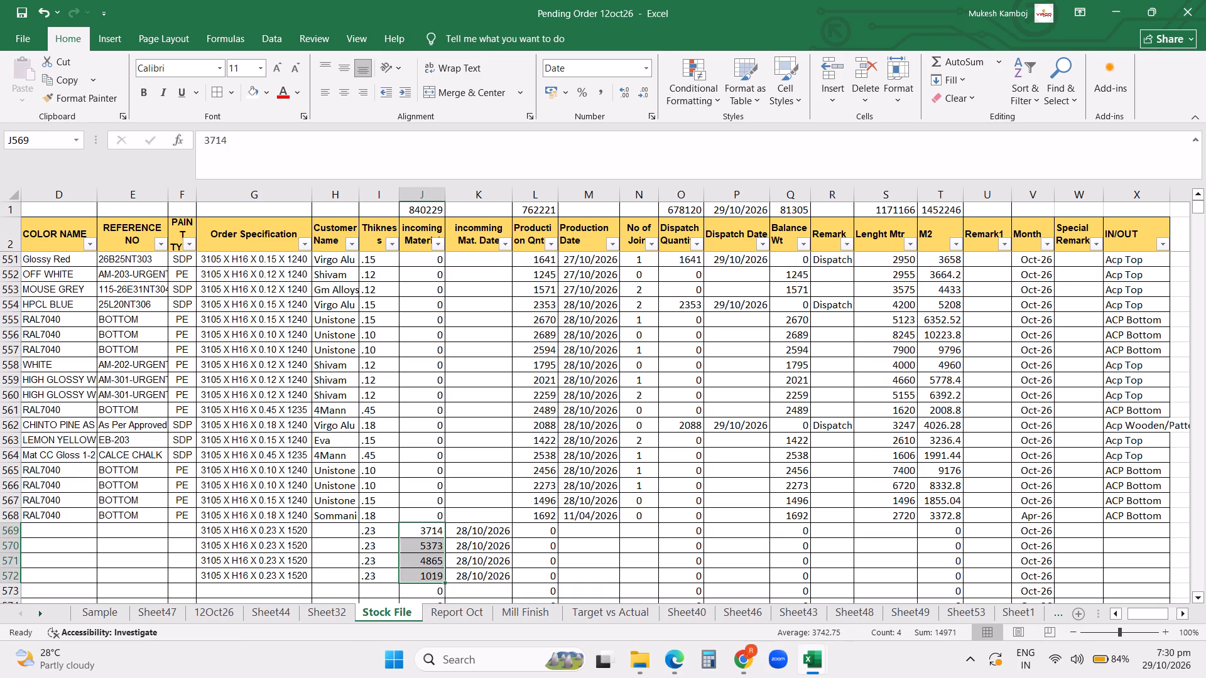
click(455, 565)
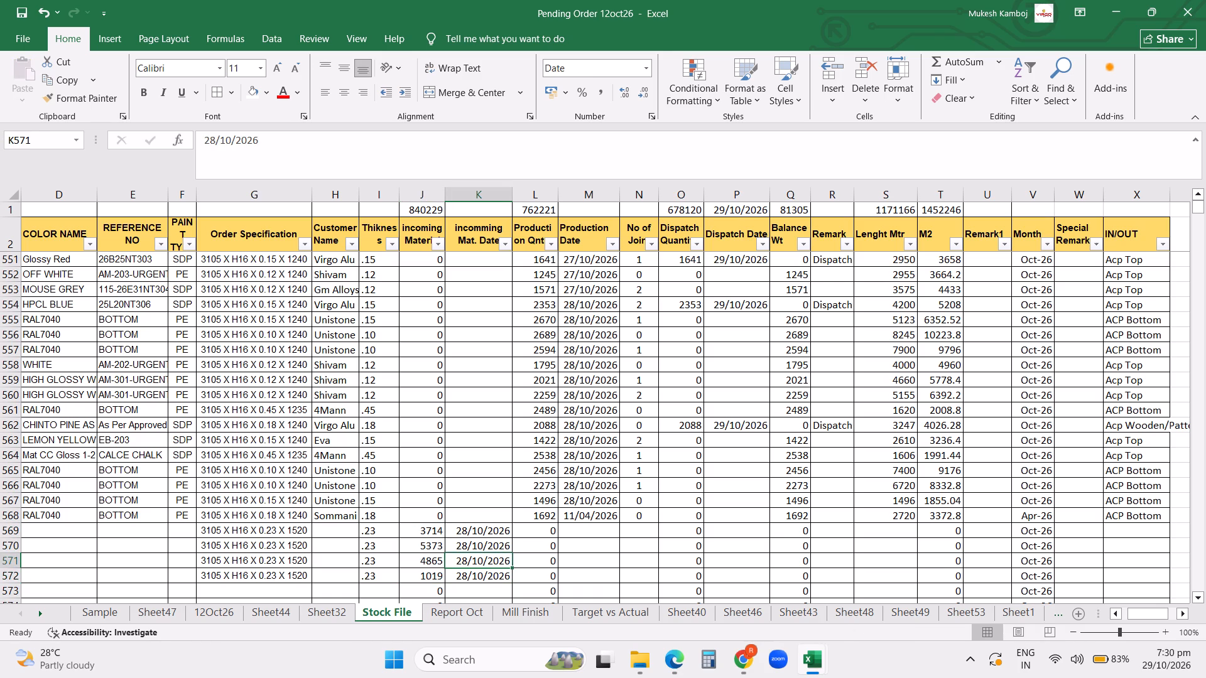
Fill the order specification down into row 573 and change it to 5005 X H24 X 0.45 X 1555.
click(294, 598)
key(ctrl+d)
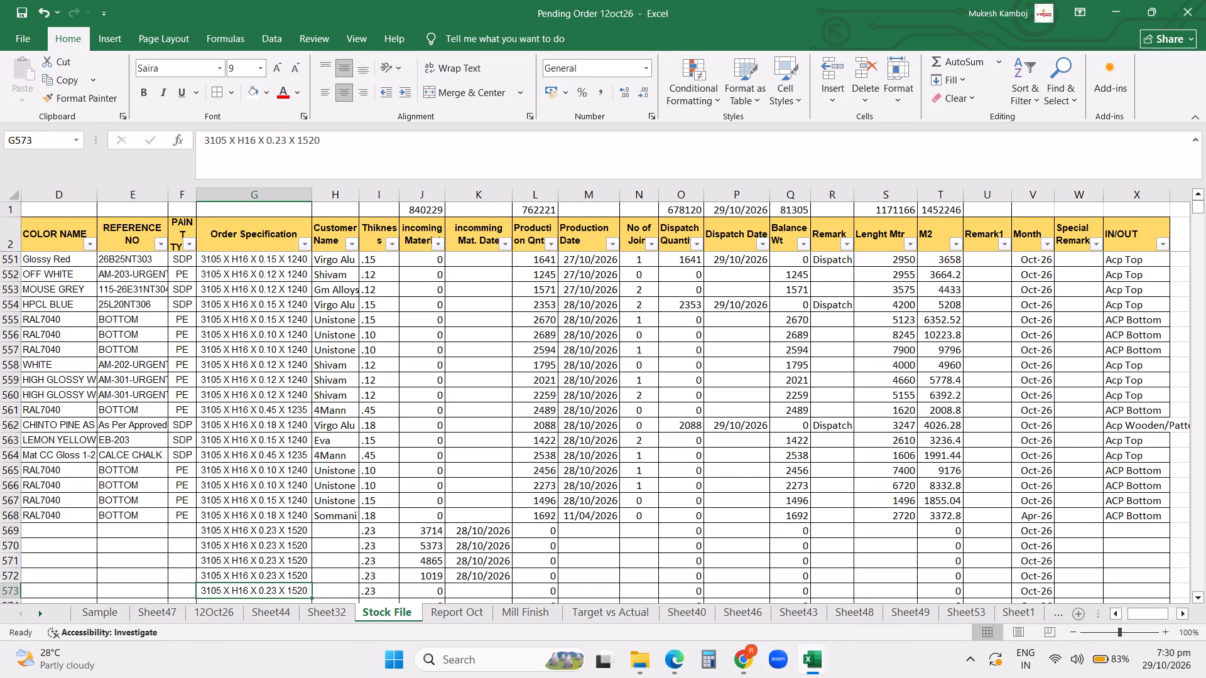
click(216, 142)
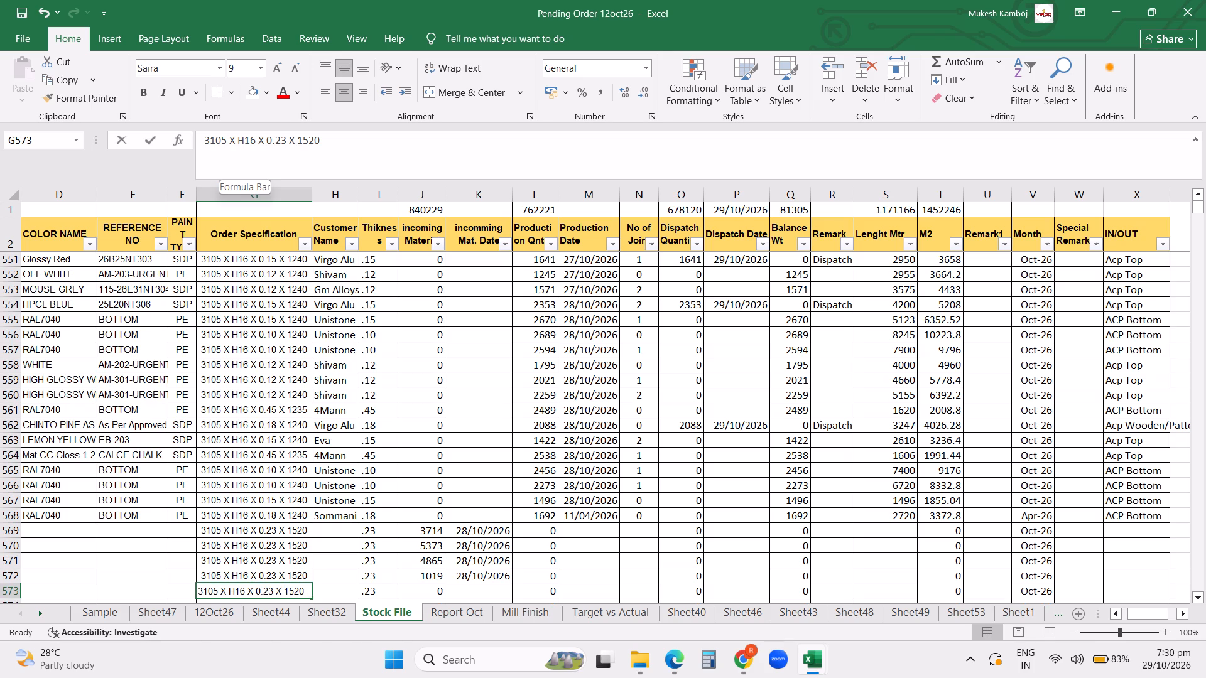
key(BackSpace)
key(BackSpace)
text(50)
key(Right)
key(Right)
key(Right)
key(Right)
key(Right)
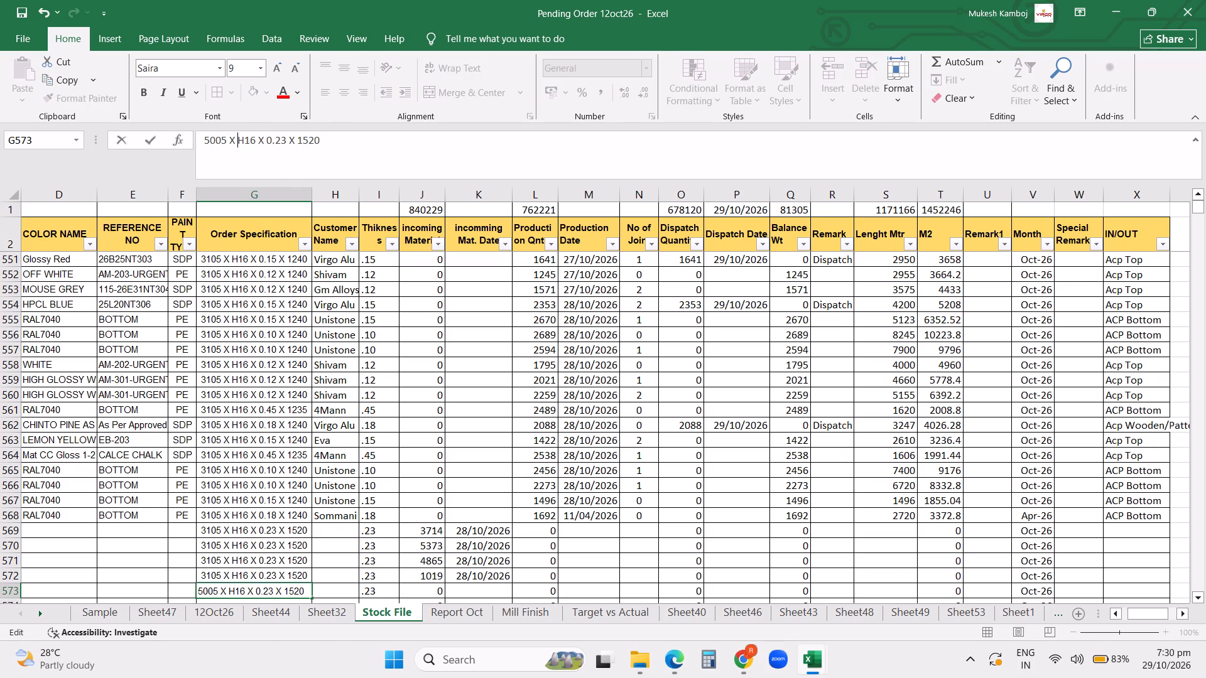
key(Right)
key(Right)
key(Right)
key(BackSpace)
key(BackSpace)
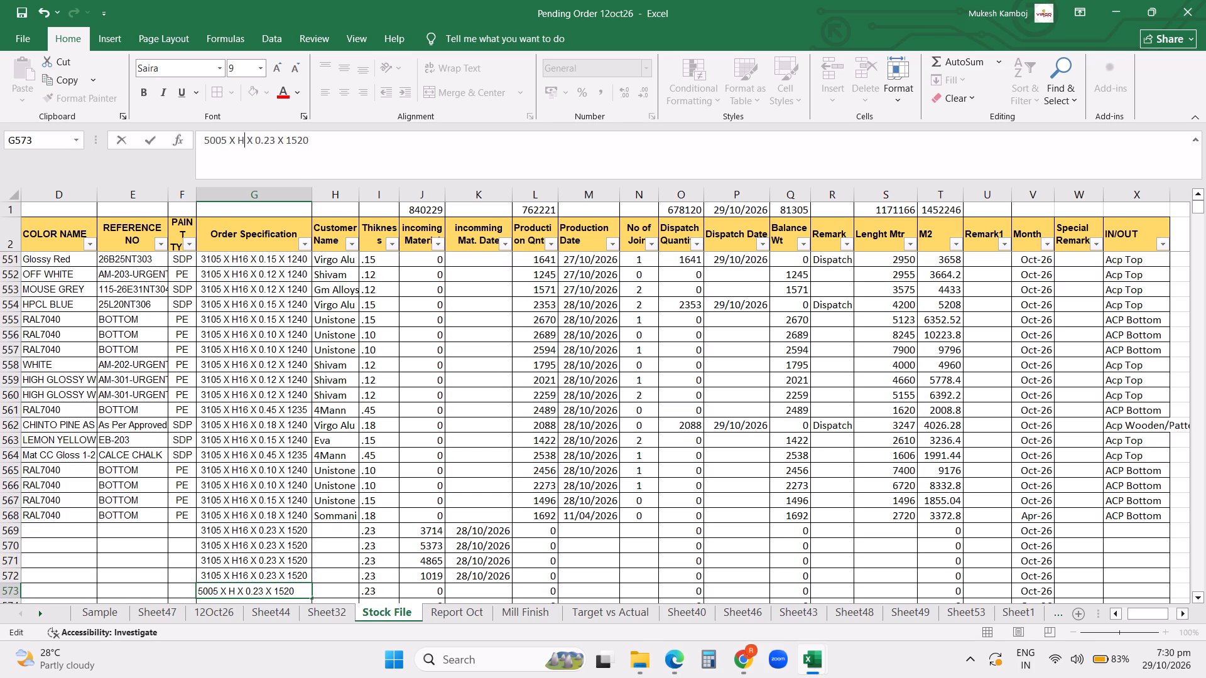
text(24)
key(Right)
key(Right)
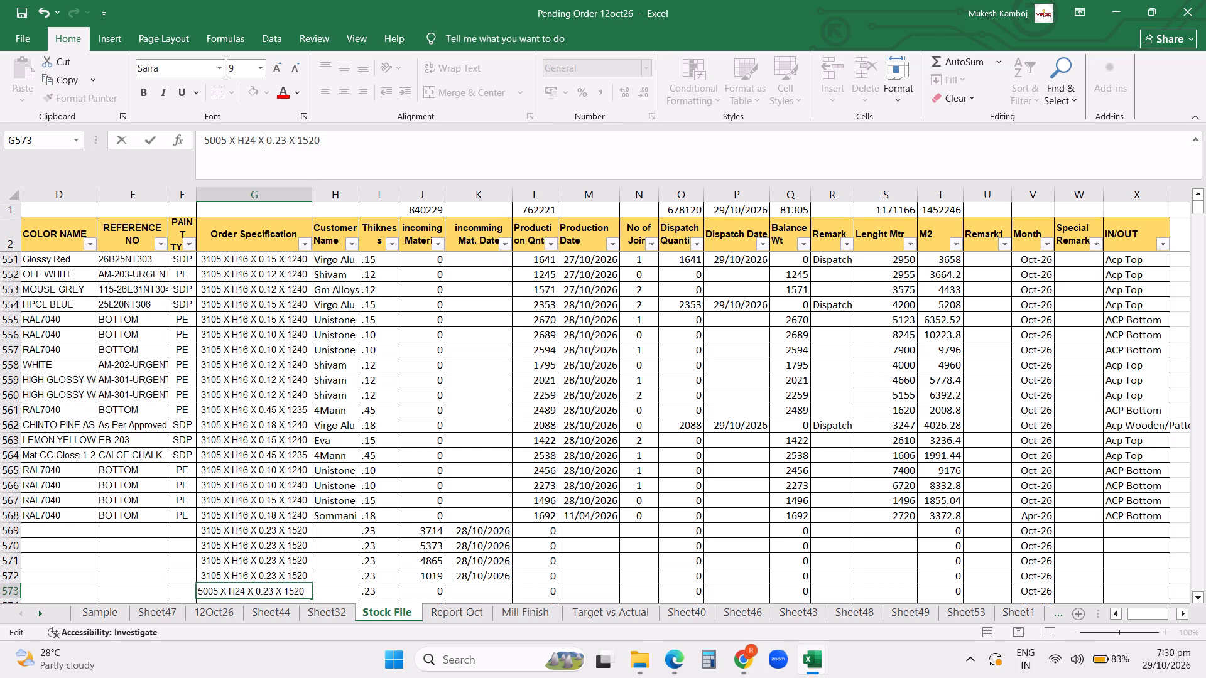
key(Right)
key(Right)
key(Right)
key(Right)
key(Right)
key(BackSpace)
key(BackSpace)
text(45)
key(Right)
key(Right)
key(Right)
key(Right)
key(Right)
key(Right)
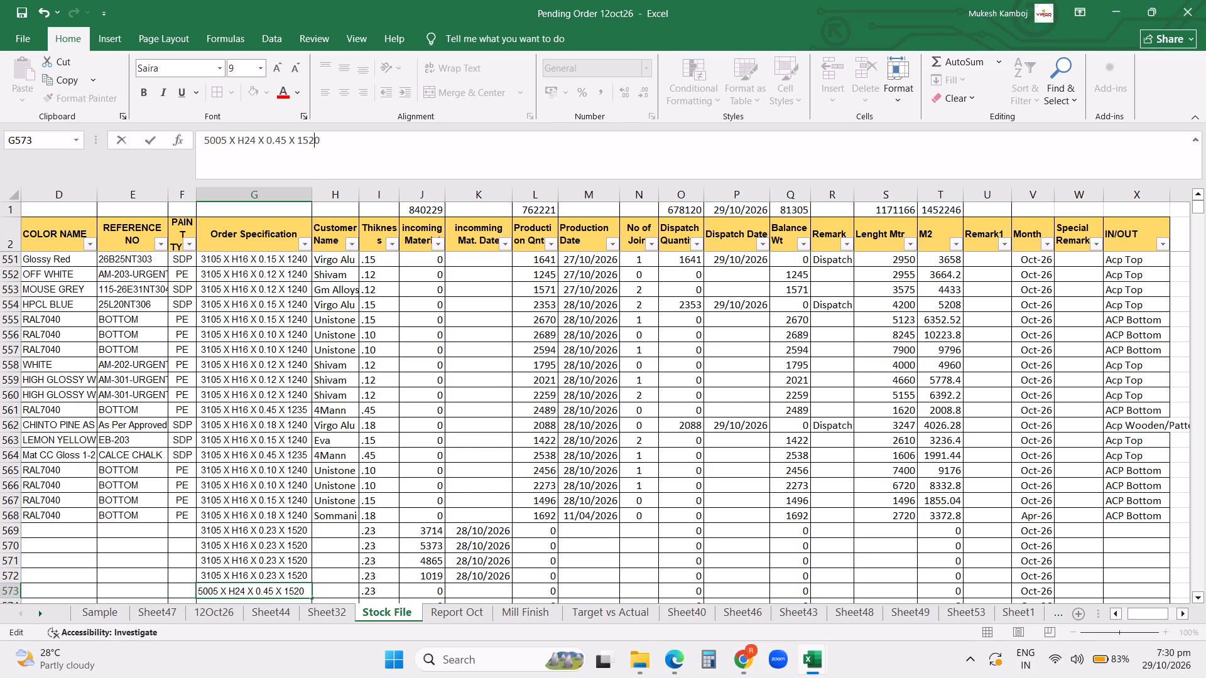
key(Right)
key(BackSpace)
key(BackSpace)
text(55)
key(Return)
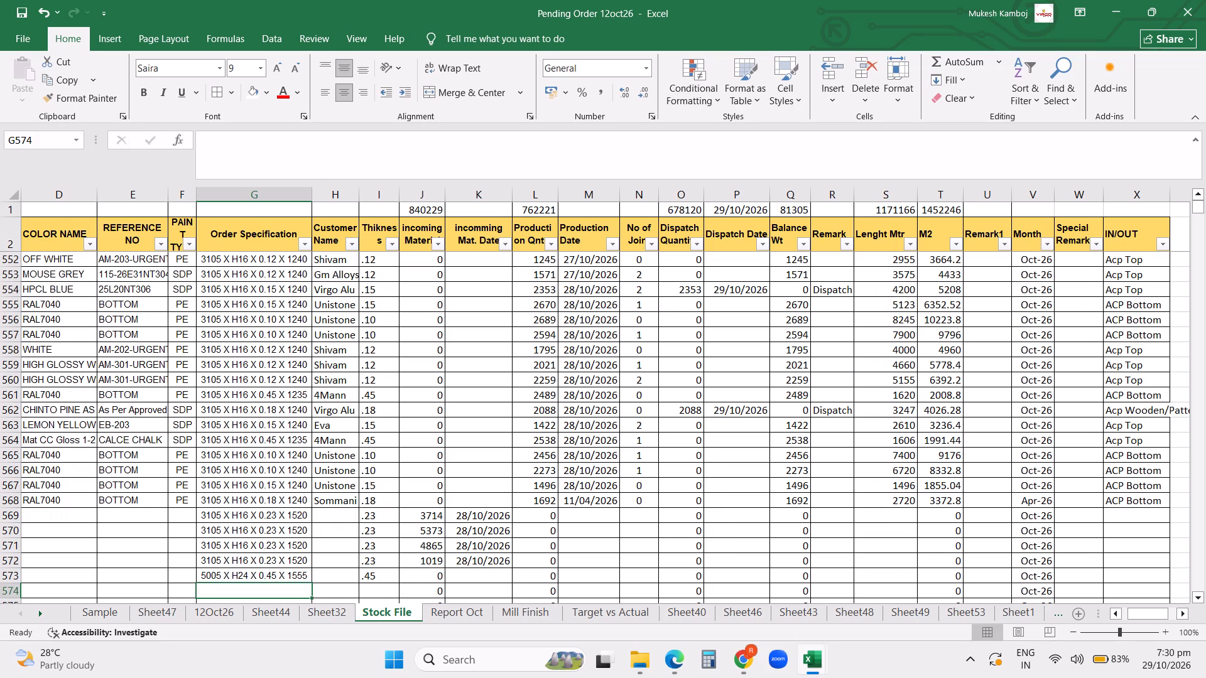
Record an incoming material quantity of 4858 dated 28/10/2026 in row 573.
click(423, 574)
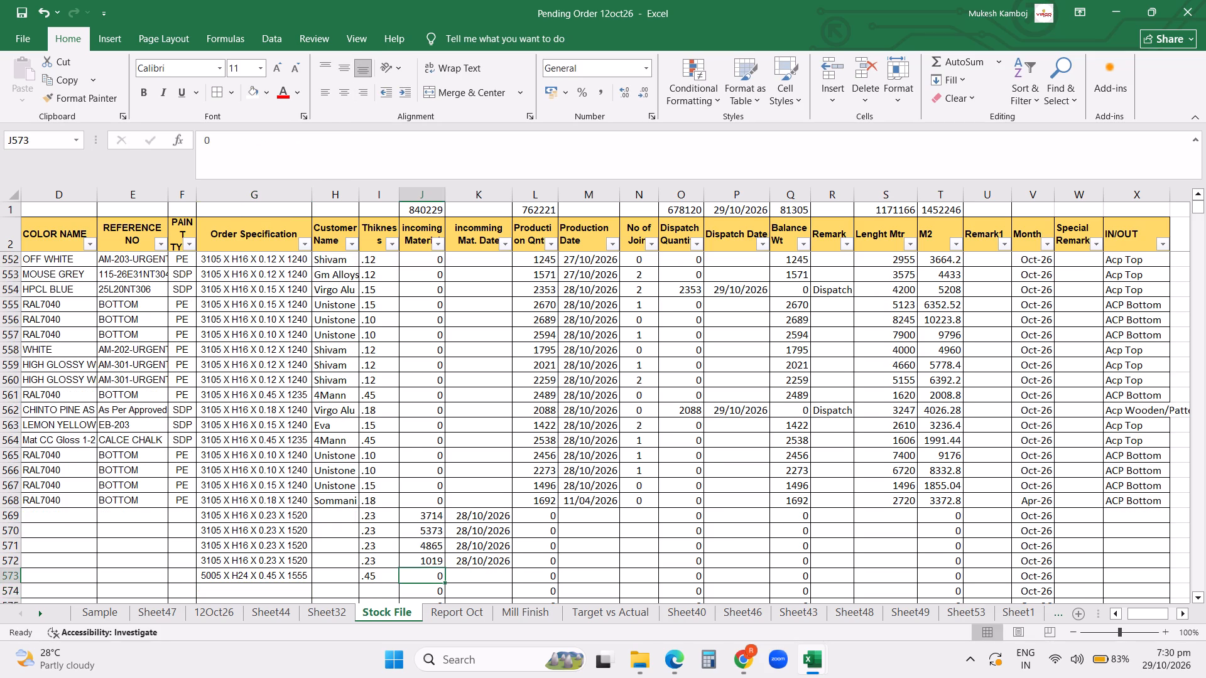
text(4858)
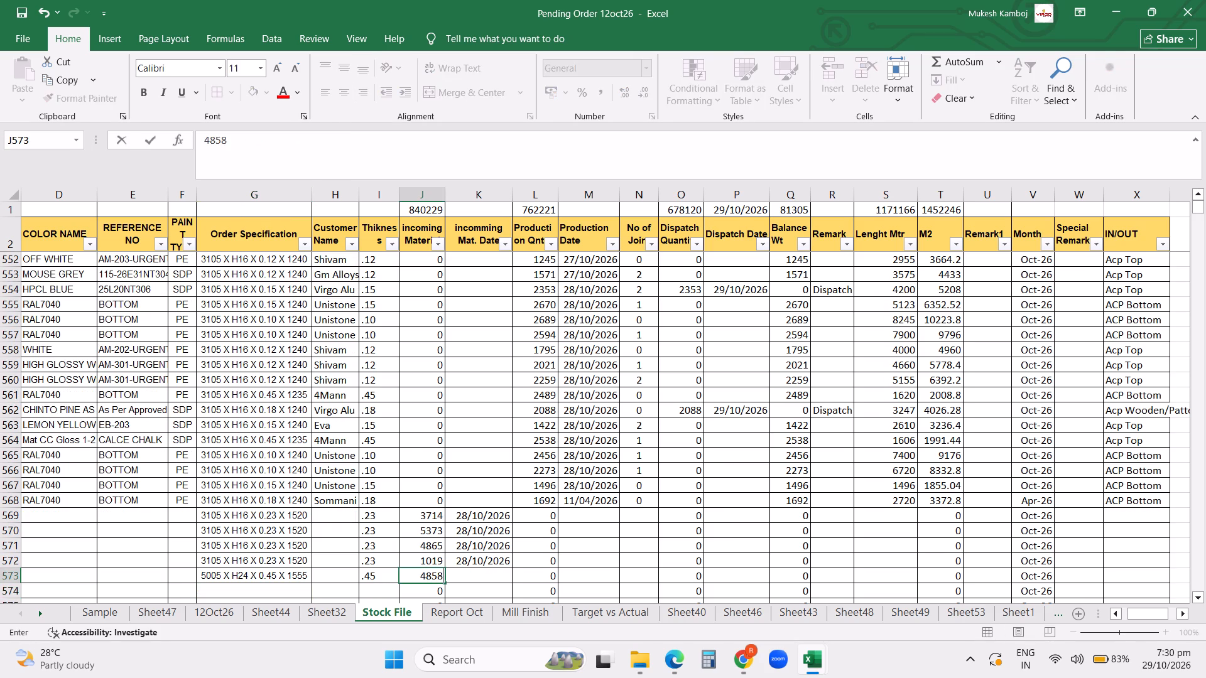
key(Return)
key(Up)
key(Right)
key(ctrl+d)
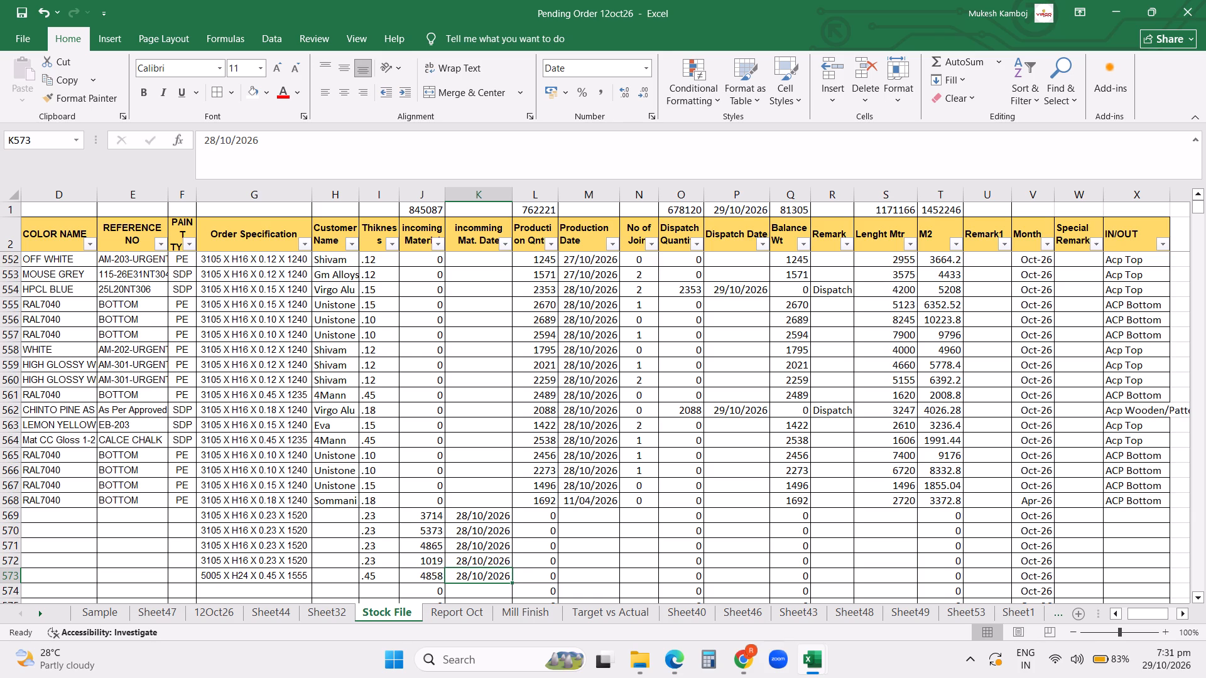
Copy the order specification 3105 X H16 X 0.10 X 1240 from row 566 into row 574.
click(265, 472)
key(ctrl+c)
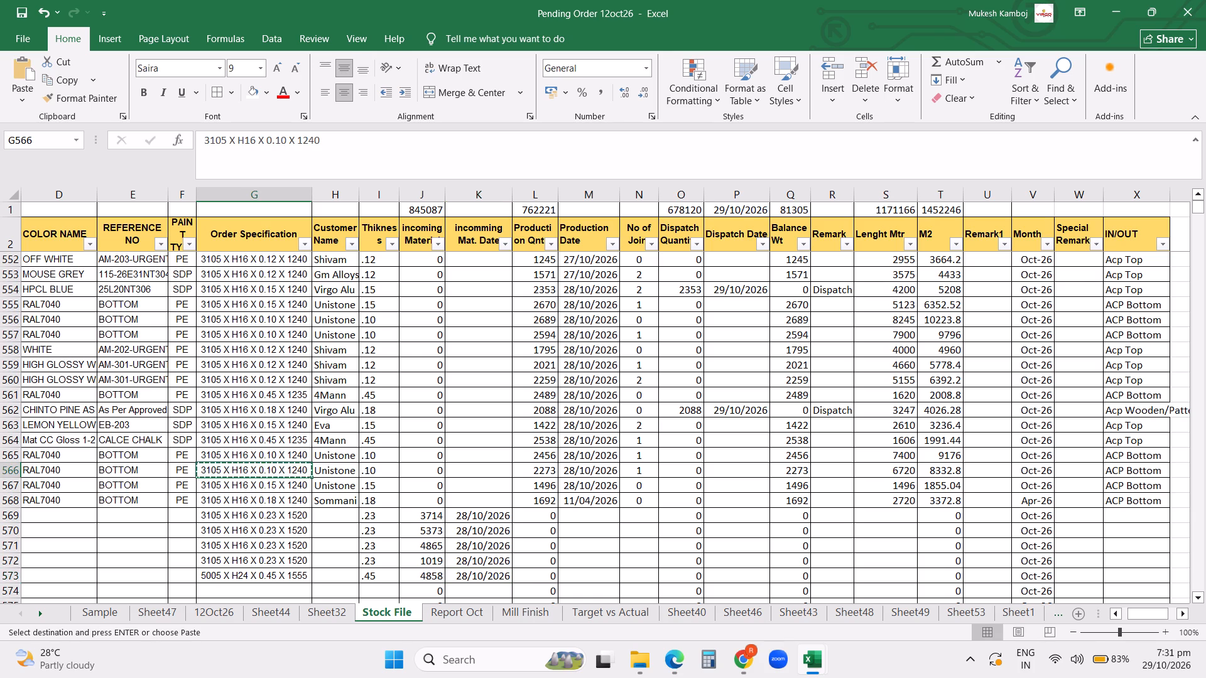
click(262, 587)
key(ctrl+v)
Record an incoming material quantity of 1509 in row 574 and fill down the date 28/10/2026 from row 573.
click(433, 586)
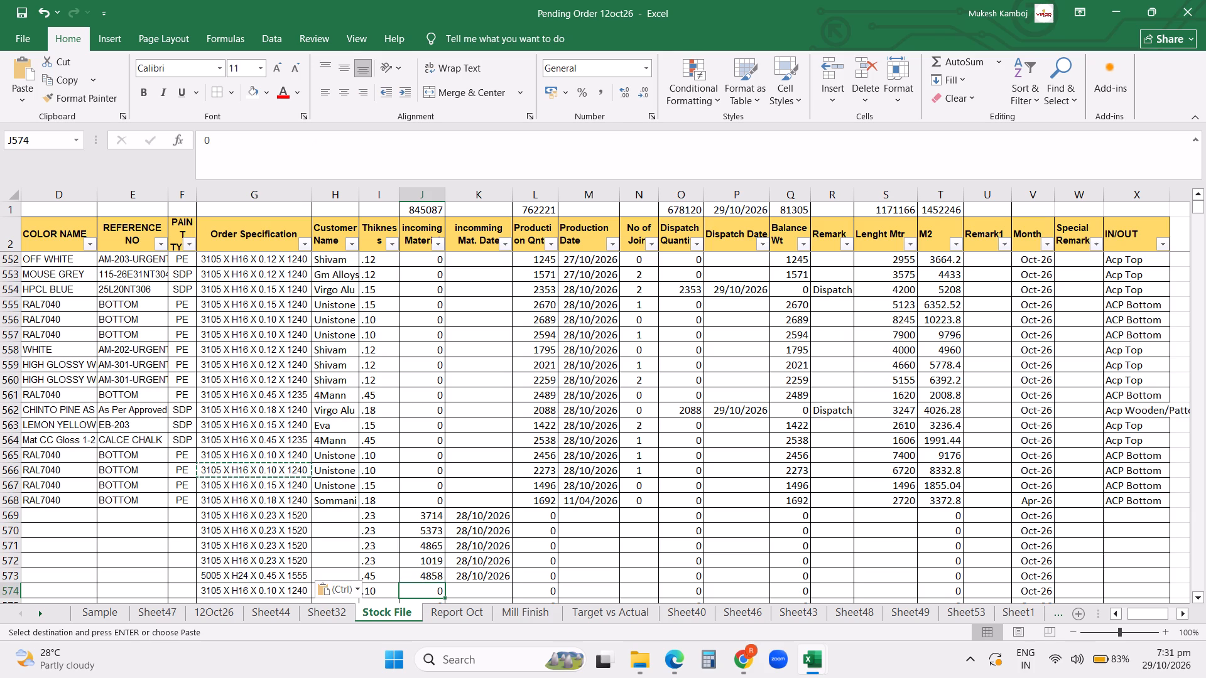
text(1509)
key(Right)
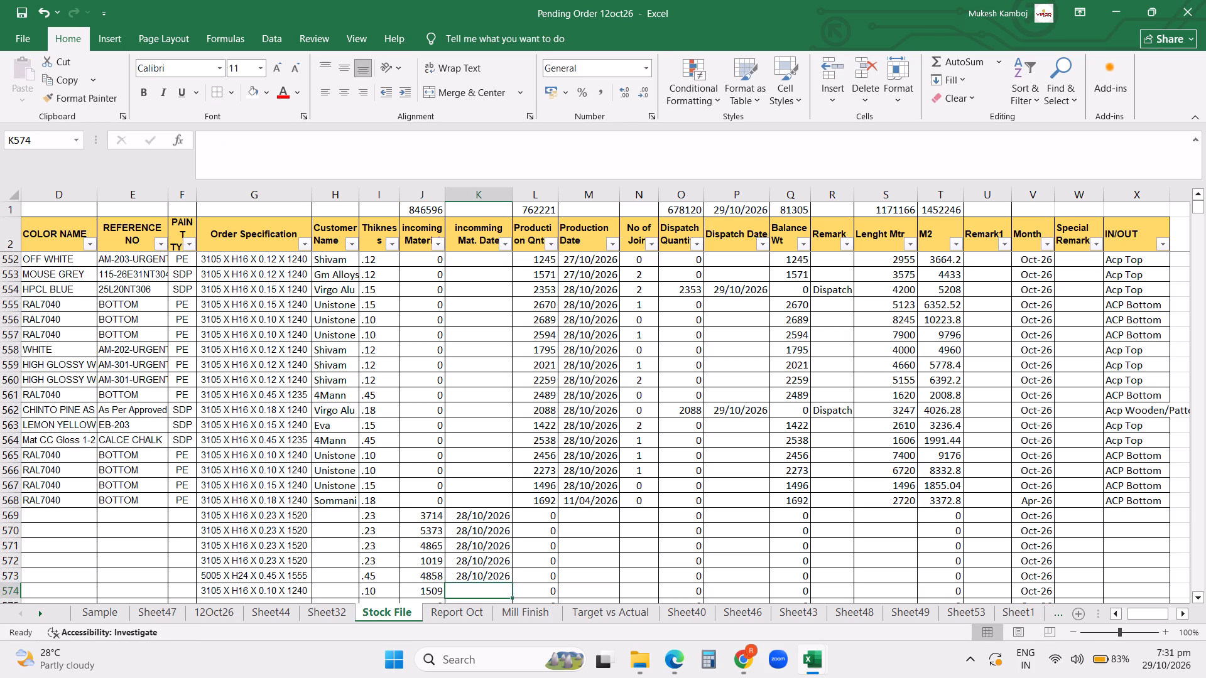
key(ctrl+d)
key(Right)
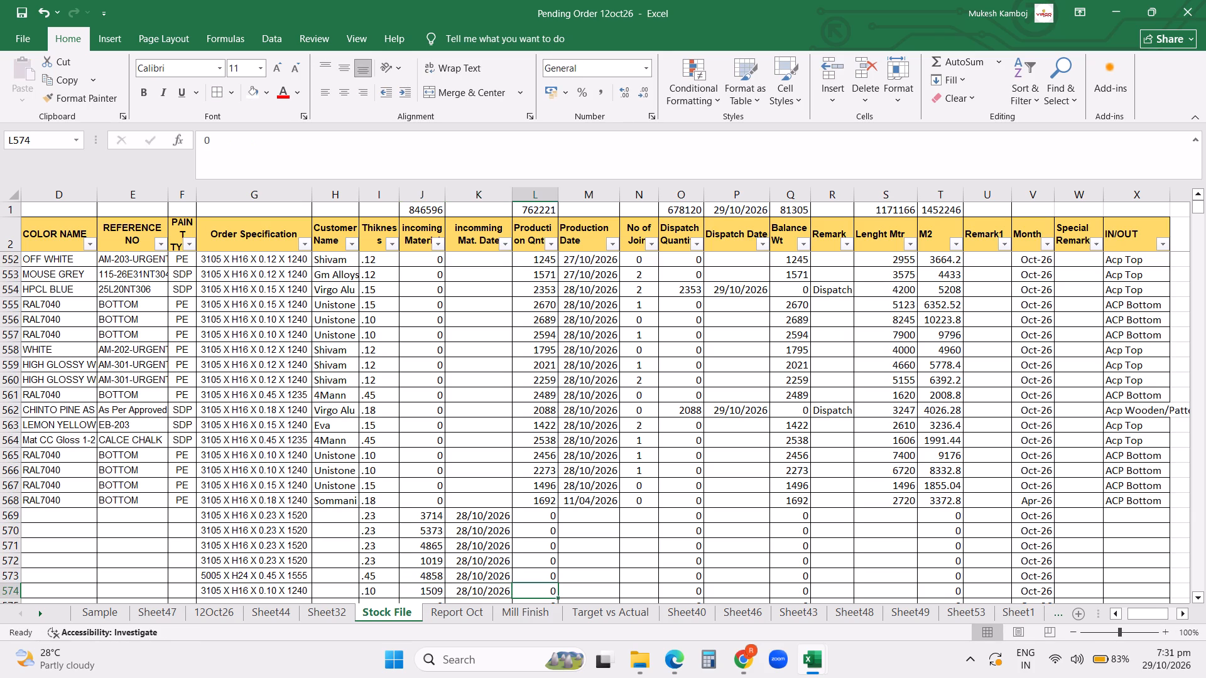
Change the incoming material date in row 572 to 29/10/2026 and copy it into rows 573 and 574.
click(476, 561)
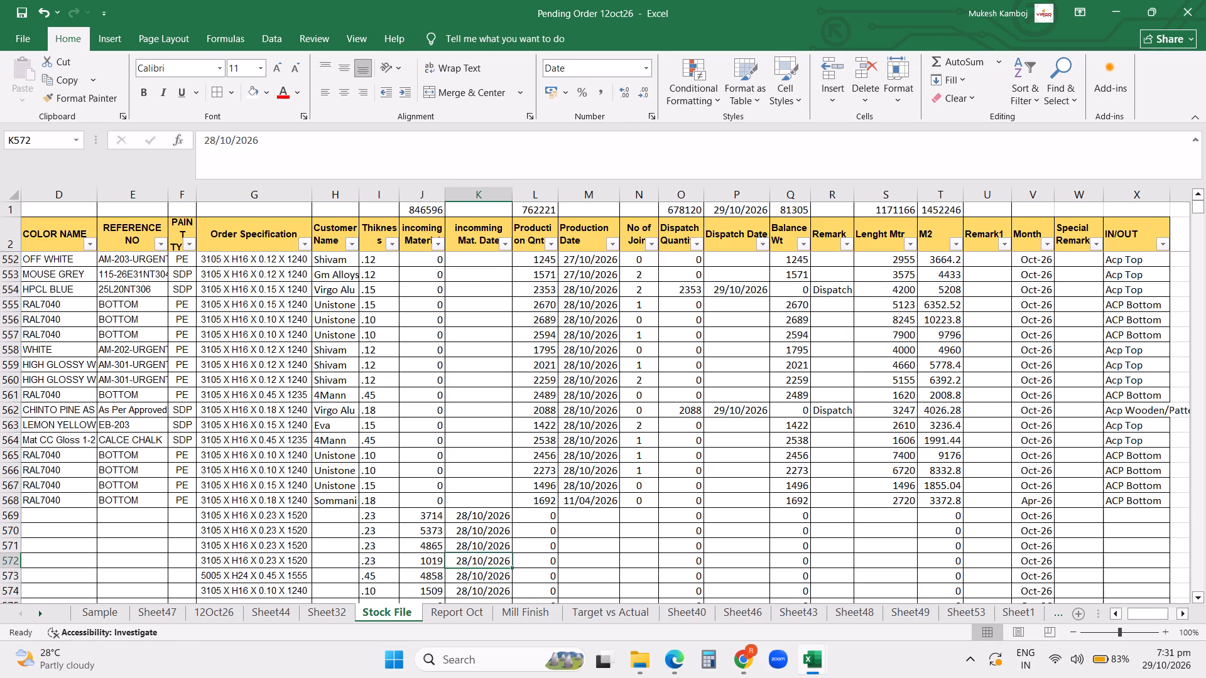
click(214, 140)
key(BackSpace)
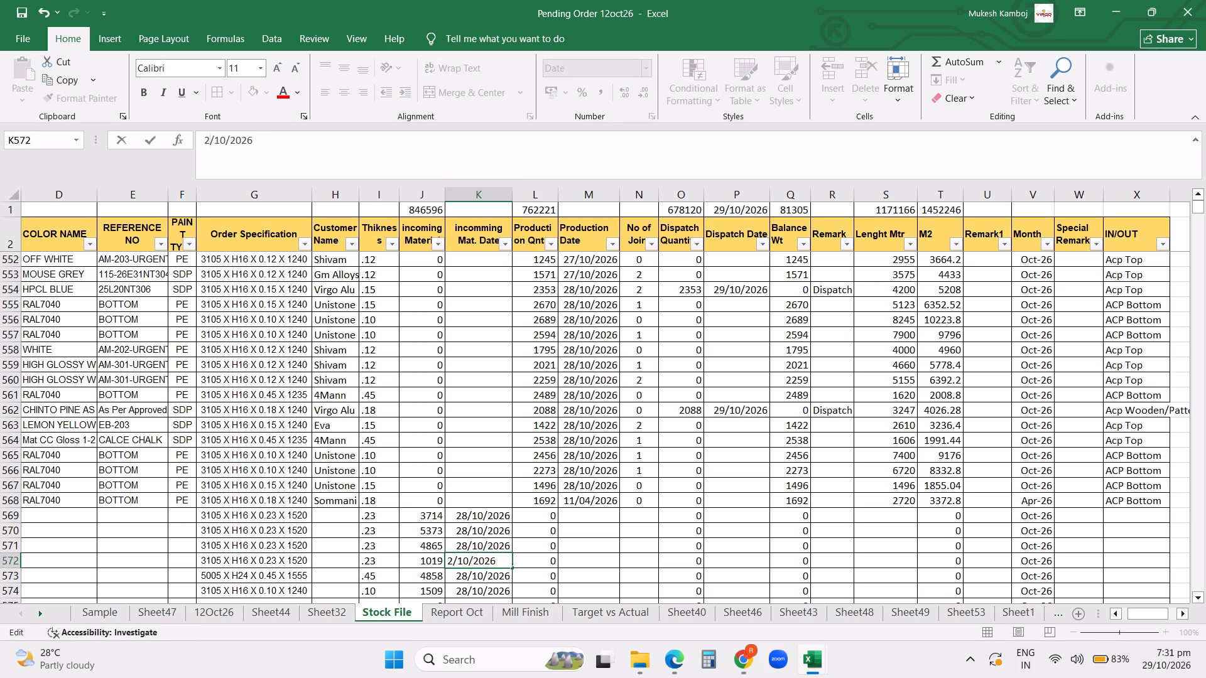
key(9)
key(Return)
key(Down)
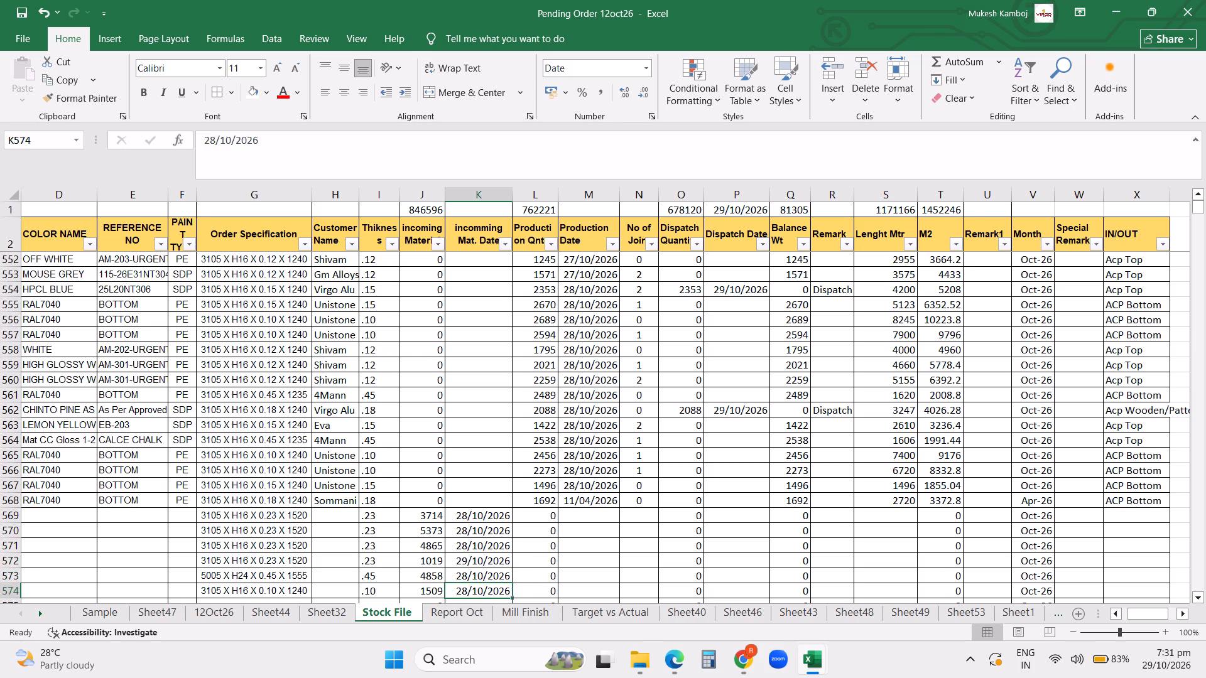
key(Up)
key(Up)
key(ctrl+c)
key(shift+Down)
key(shift+Down)
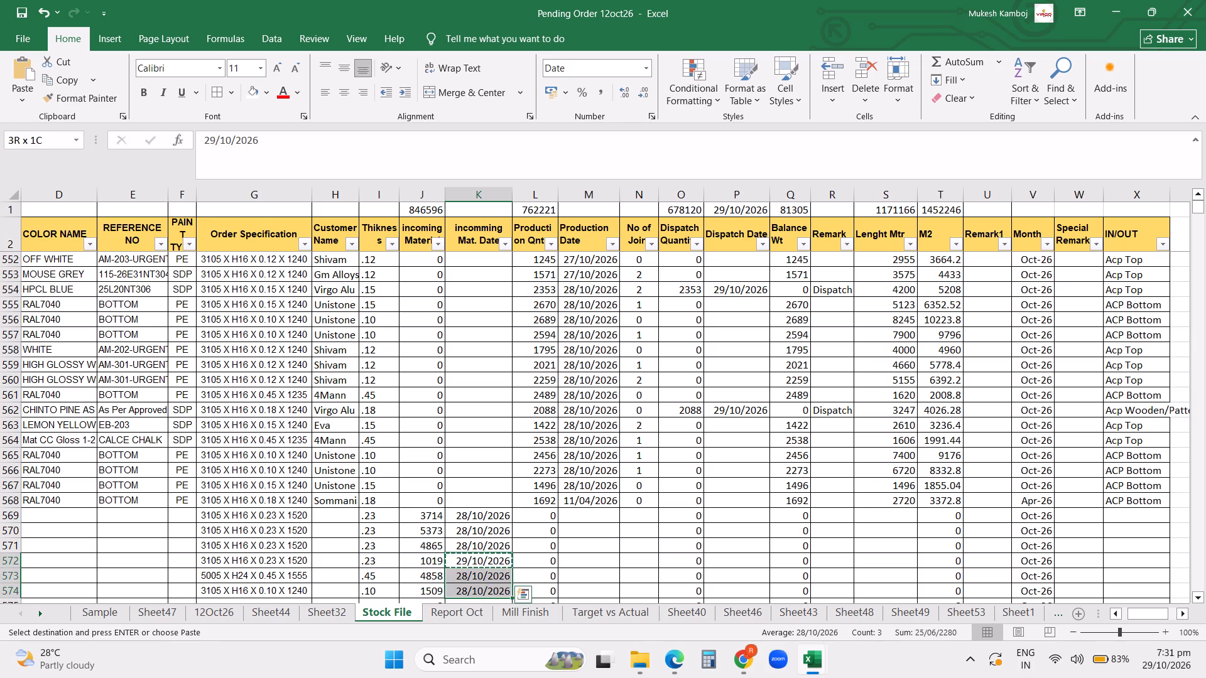
key(Return)
Save the pending order workbook.
click(367, 397)
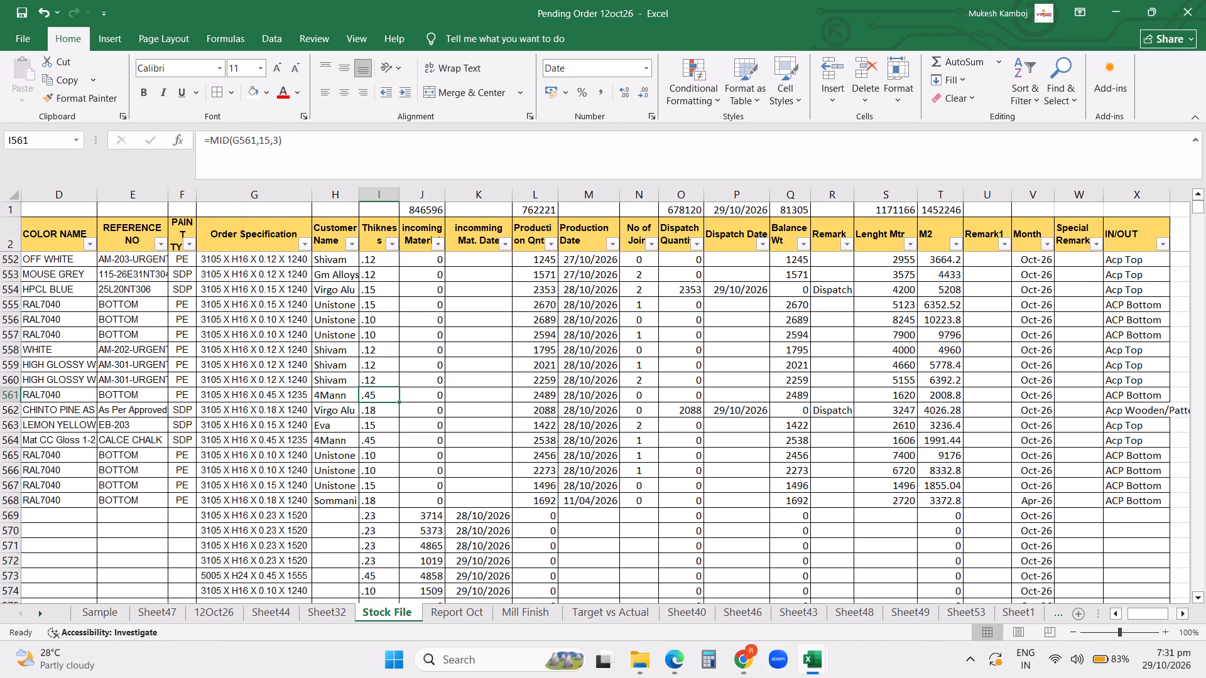
key(ctrl+s)
key(ctrl+s)
Switch to the Zoom app.
click(791, 662)
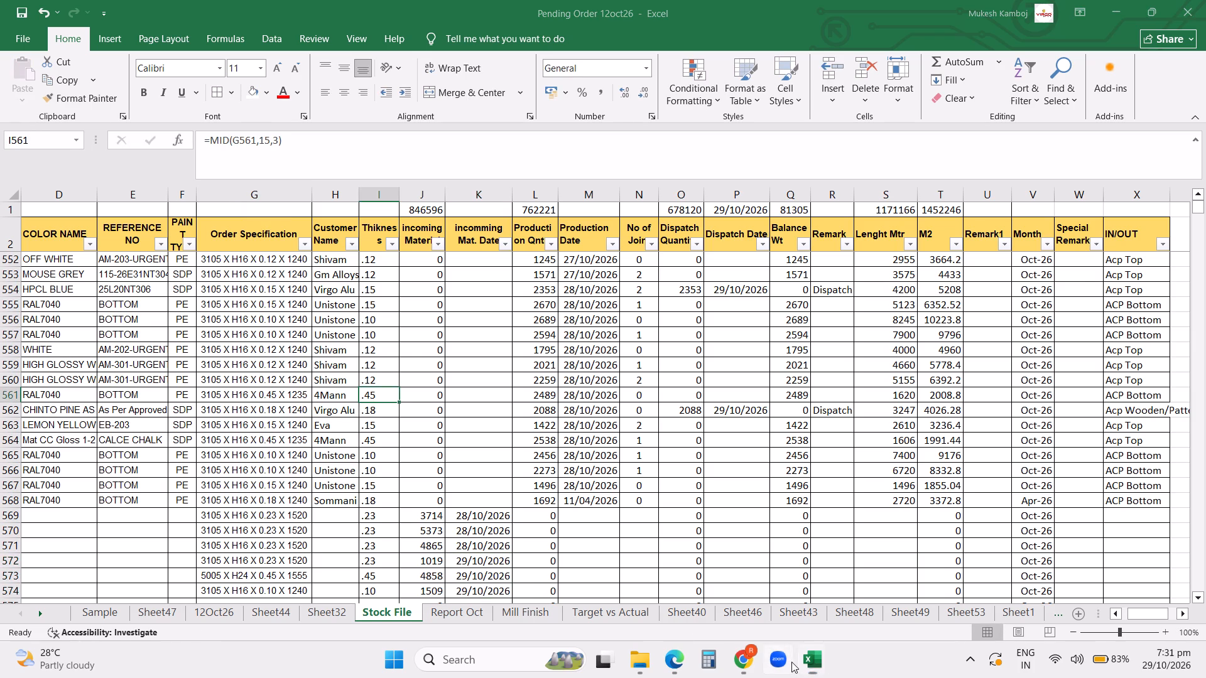
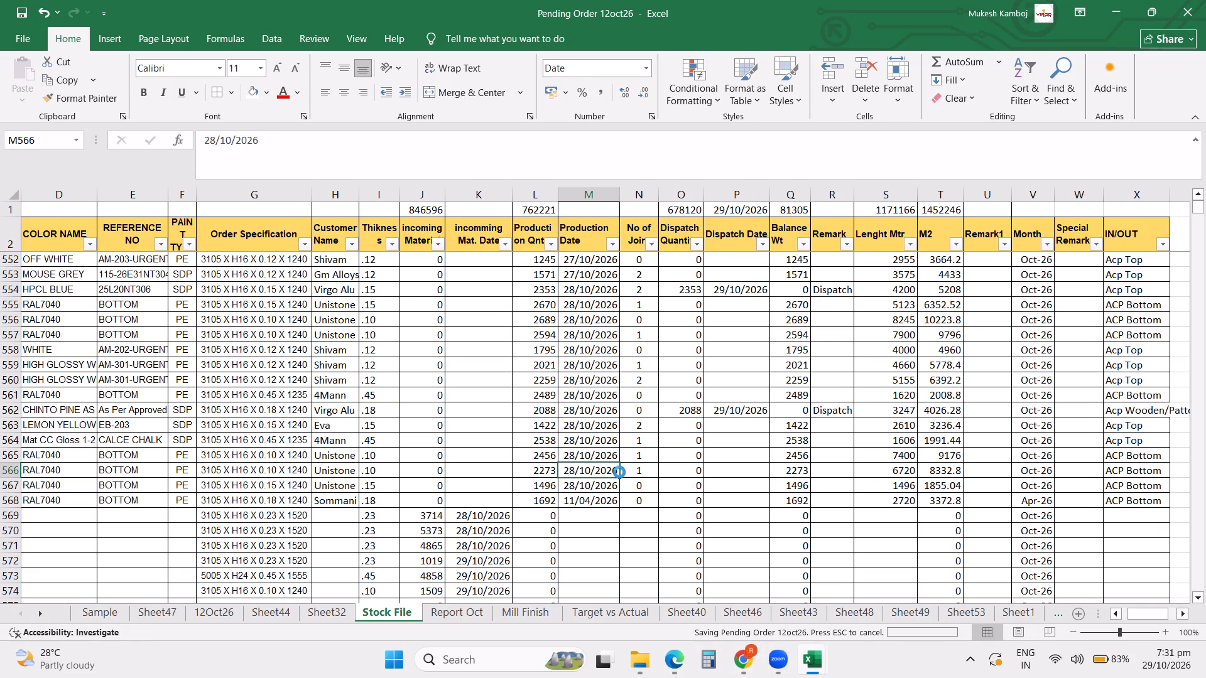
Save the pending order workbook again.
key(ctrl+s)
key(ctrl+s)
key(ctrl+s)
Switch to the DAILY INVENTORY CCL 01 OCT workbook and go to the top of the WIP MASTER FILE 01 OCT sheet.
click(803, 666)
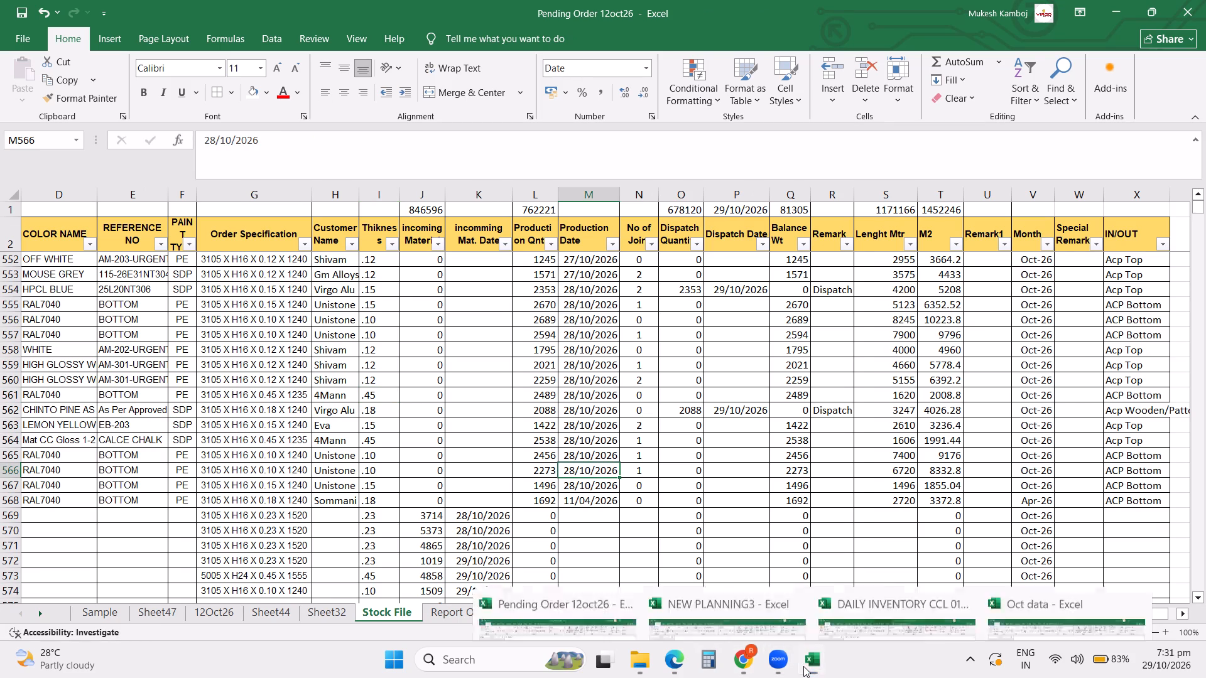
click(868, 593)
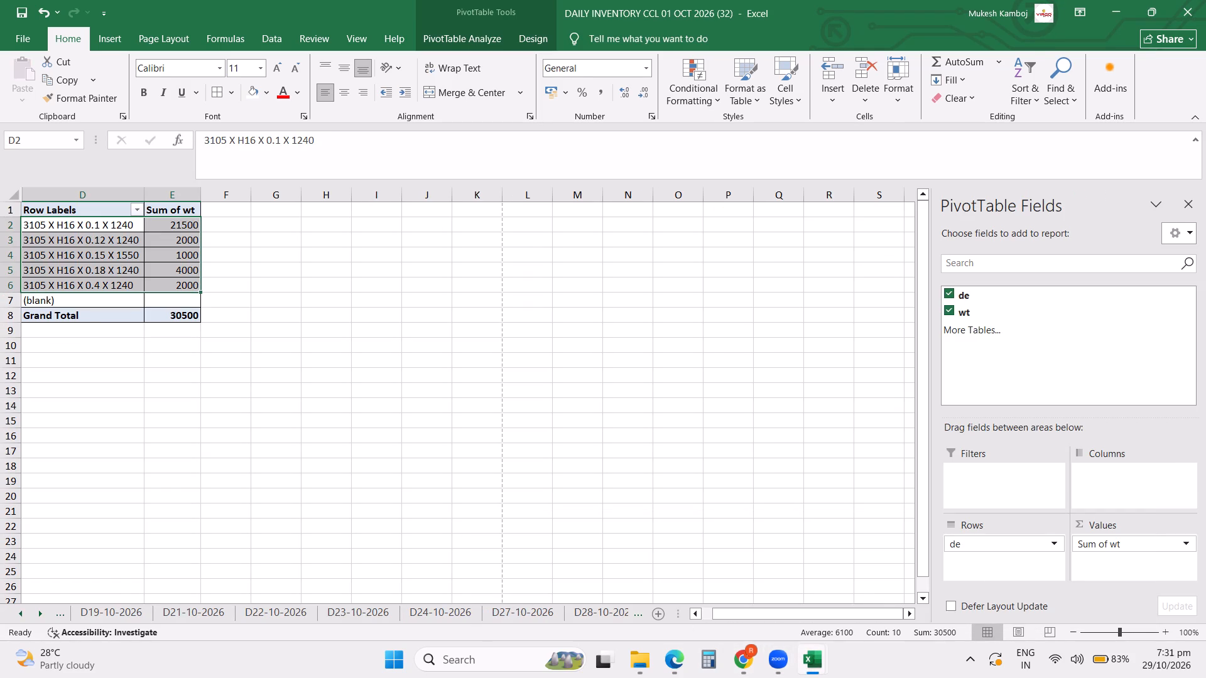
click(587, 419)
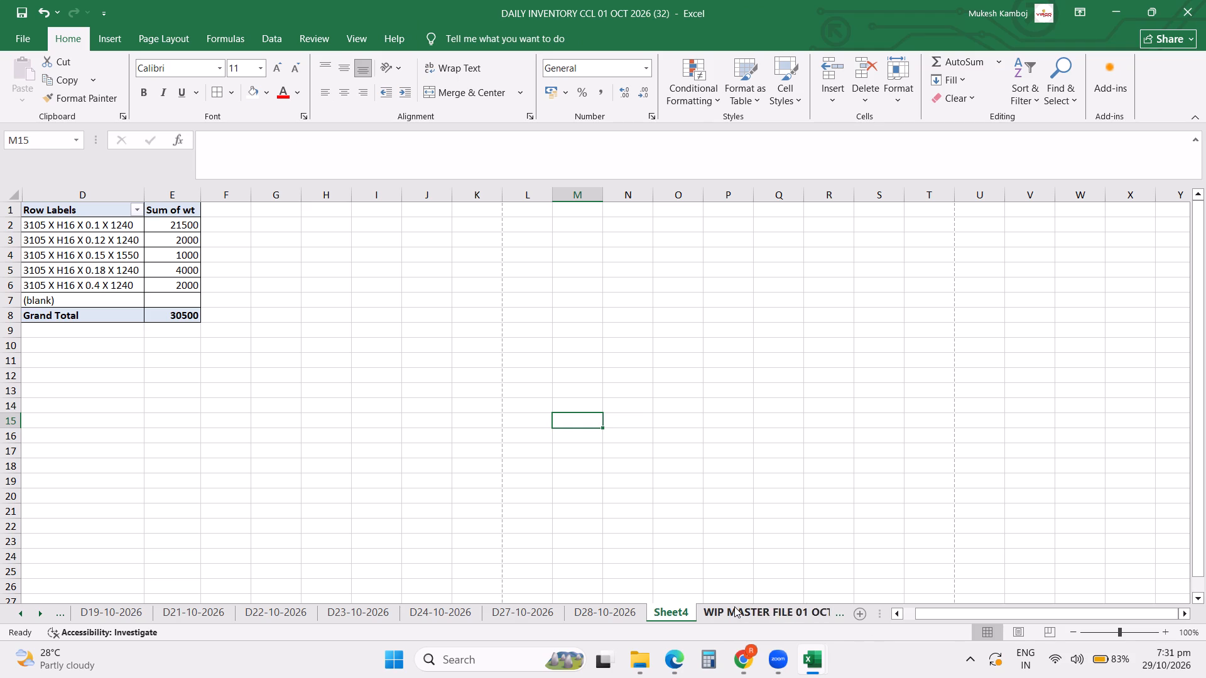
click(734, 606)
click(541, 402)
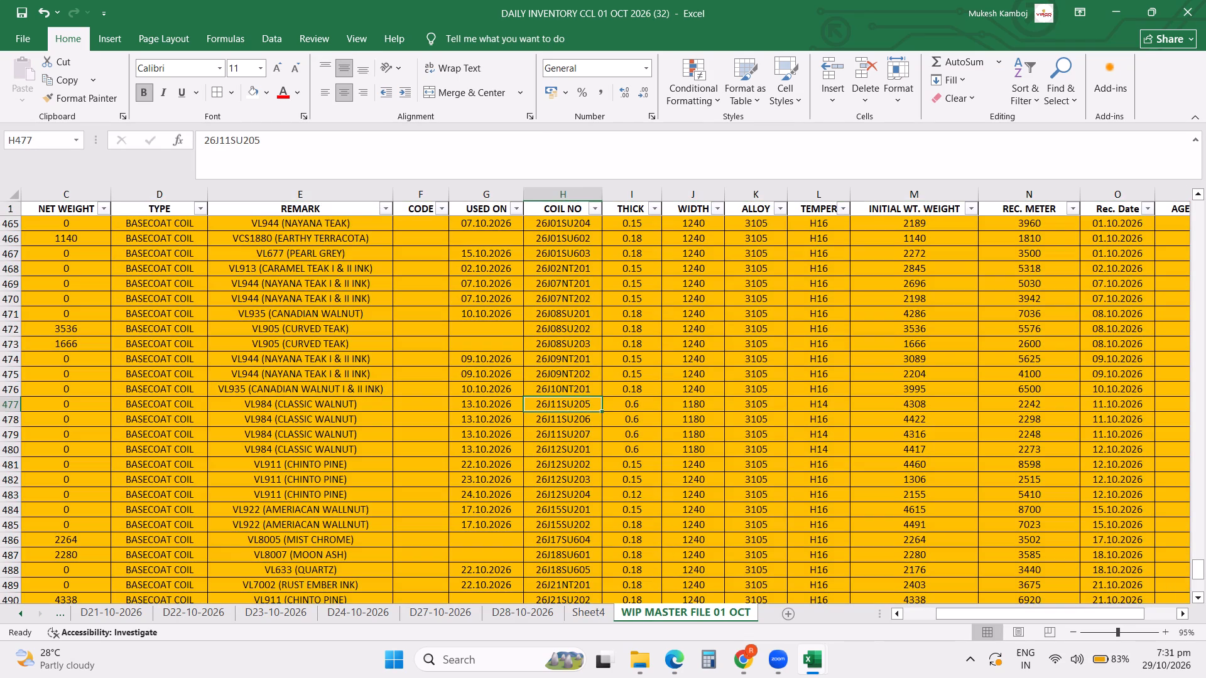
key(ctrl+Up)
key(ctrl+Up)
key(ctrl+Up)
key(ctrl+Up)
key(Down)
key(Down)
key(Down)
key(ctrl+Left)
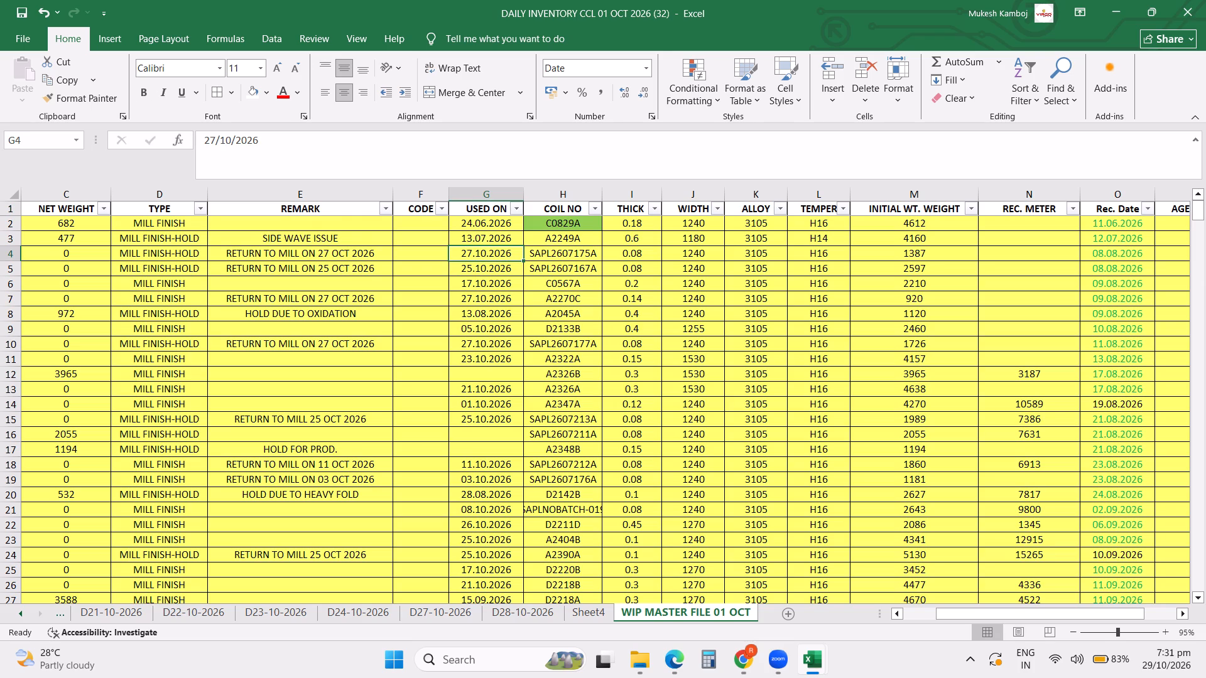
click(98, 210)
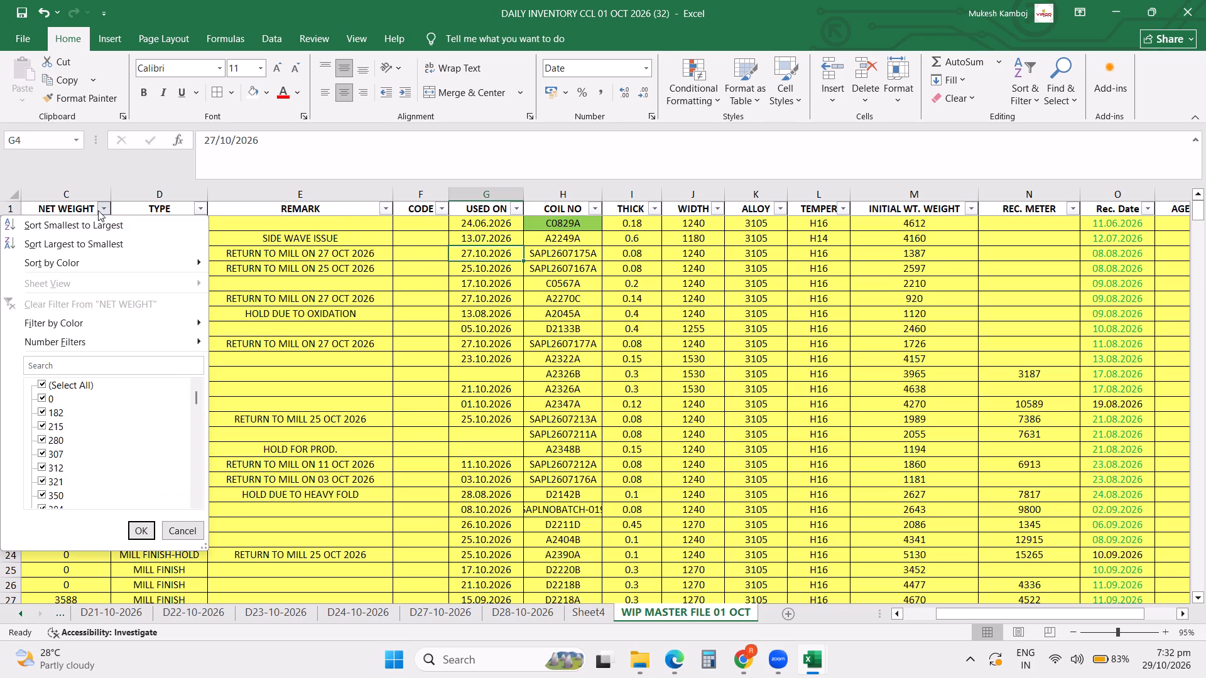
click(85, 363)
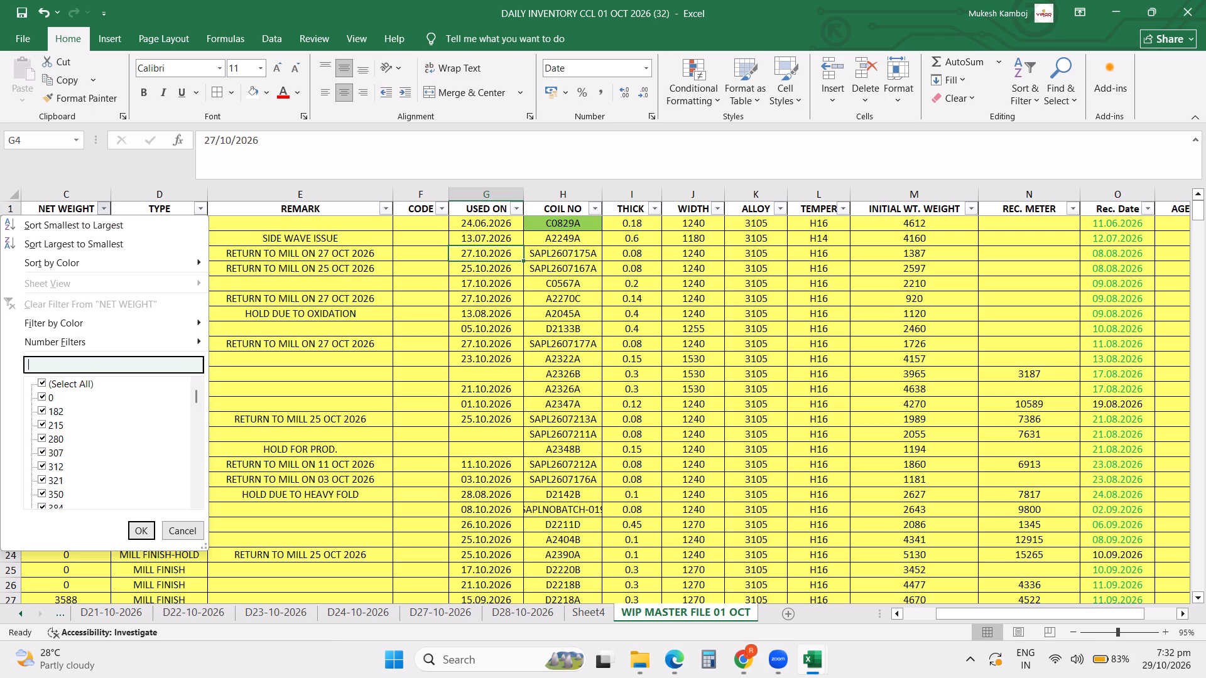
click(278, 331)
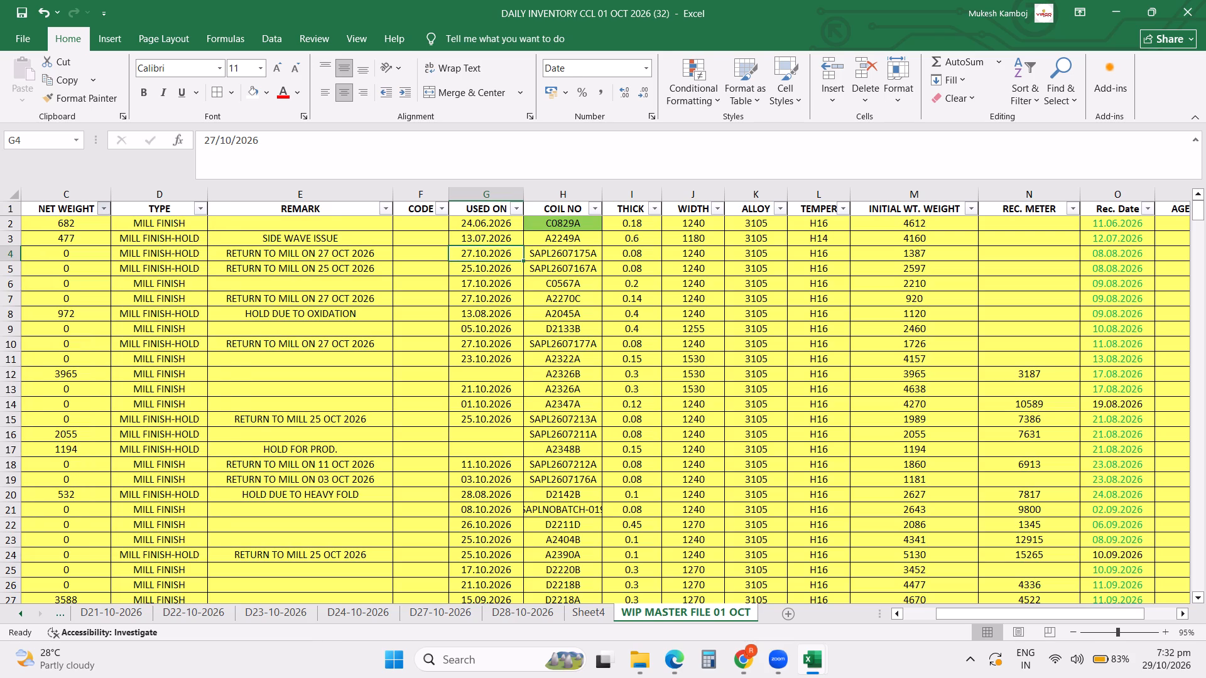
Filter the SIZE column to show only 0.08X1240 coils.
click(106, 218)
key(ctrl+Left)
key(ctrl+Left)
key(ctrl+Left)
key(ctrl+Left)
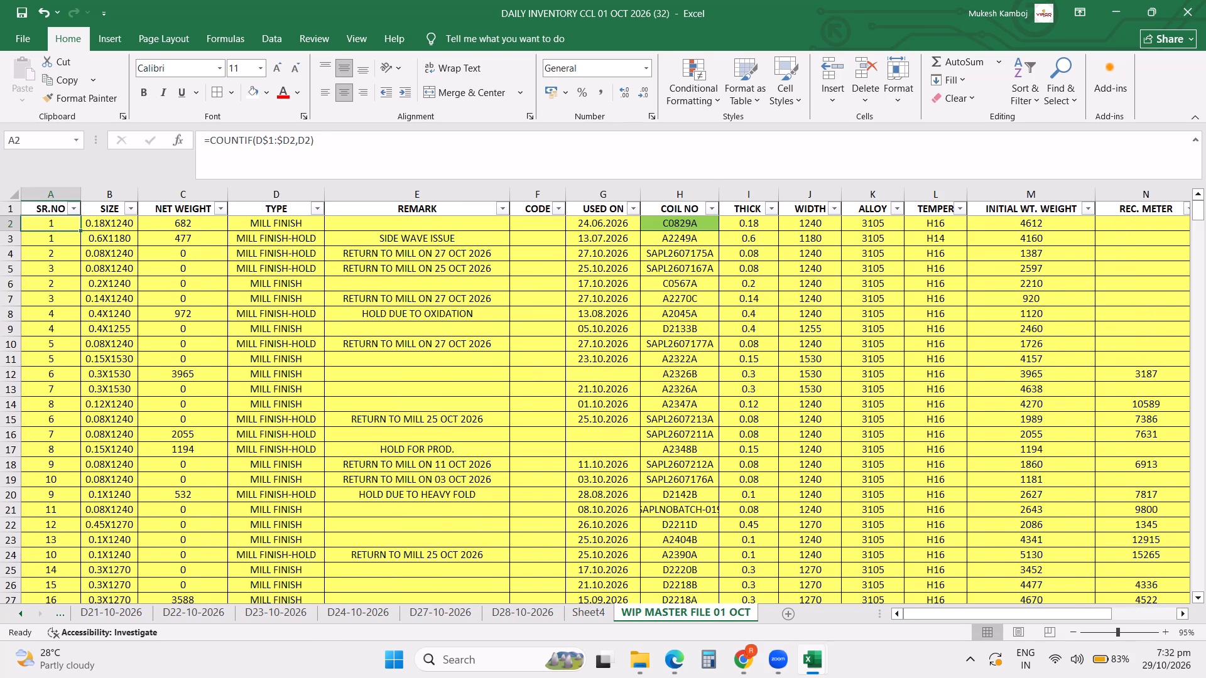
click(125, 210)
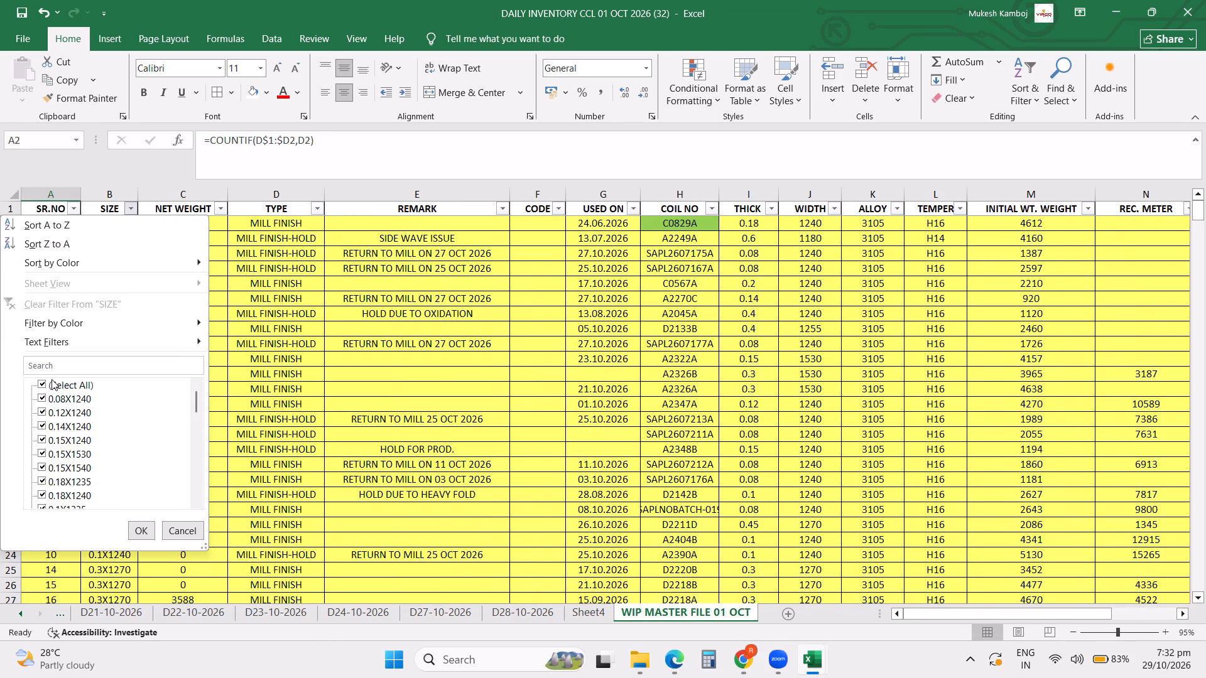
click(52, 379)
click(68, 400)
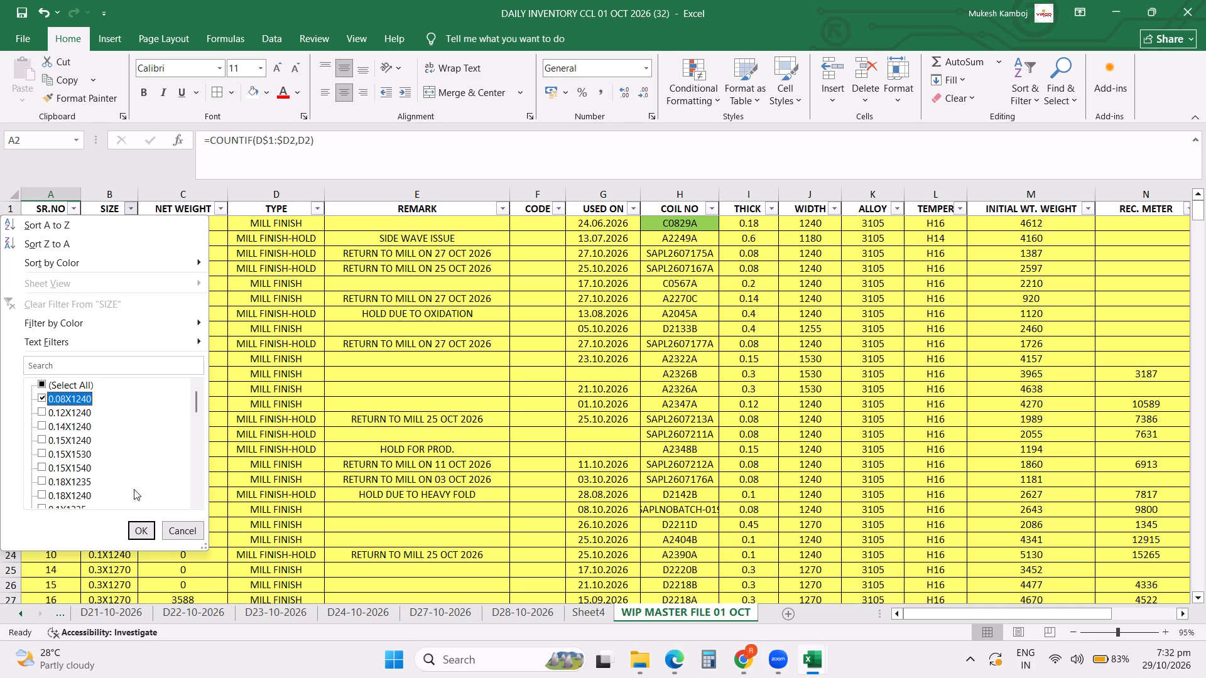
click(146, 527)
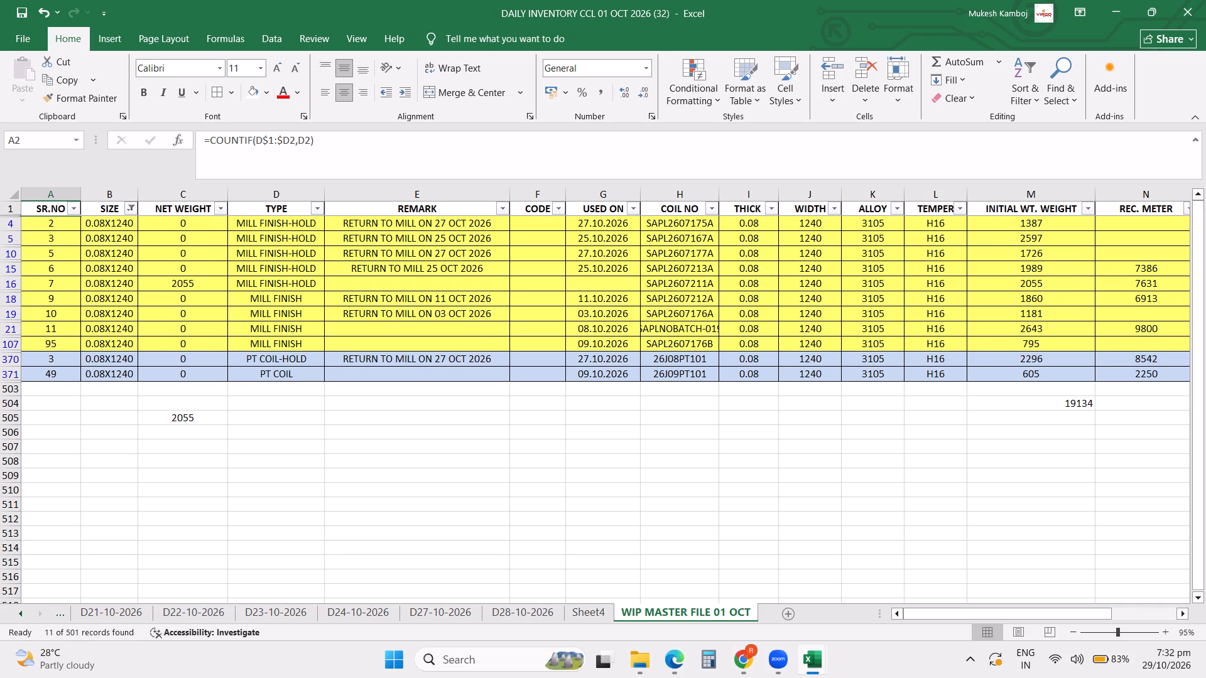
Copy the row 10 remark to coil SAPL2607211A in row 16 and change it to RETURN TO MILL ON 29 OCT 2026.
click(412, 253)
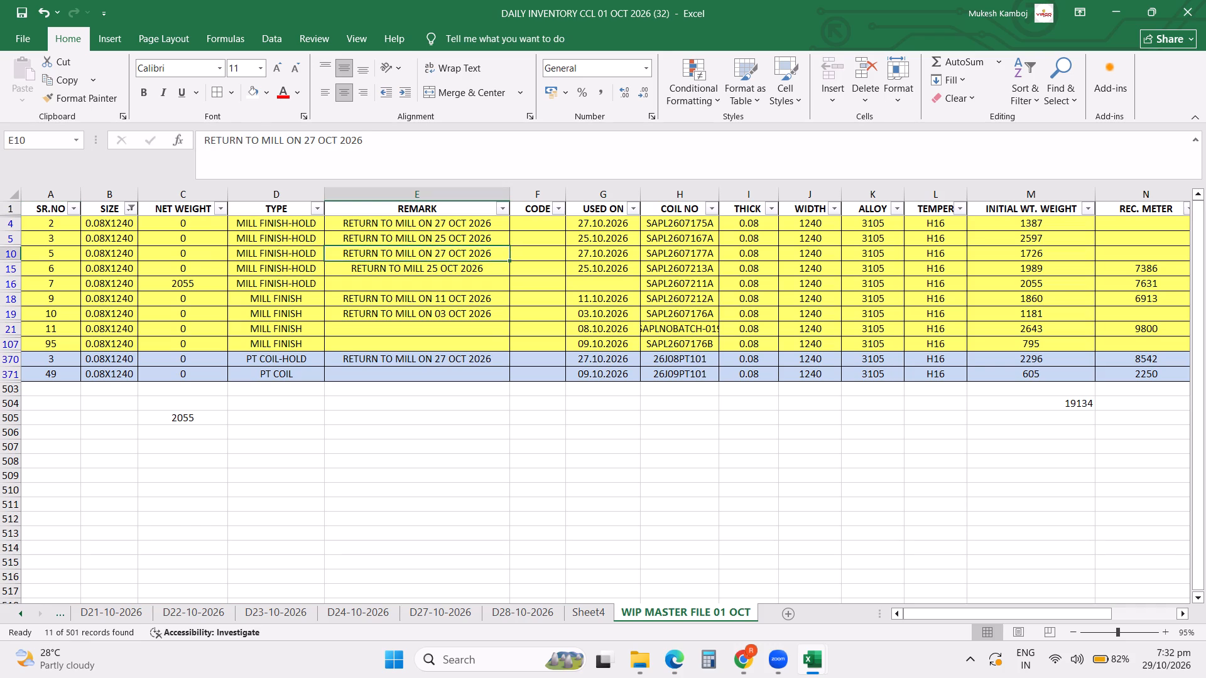
key(ctrl+c)
key(Down)
key(Down)
key(ctrl+v)
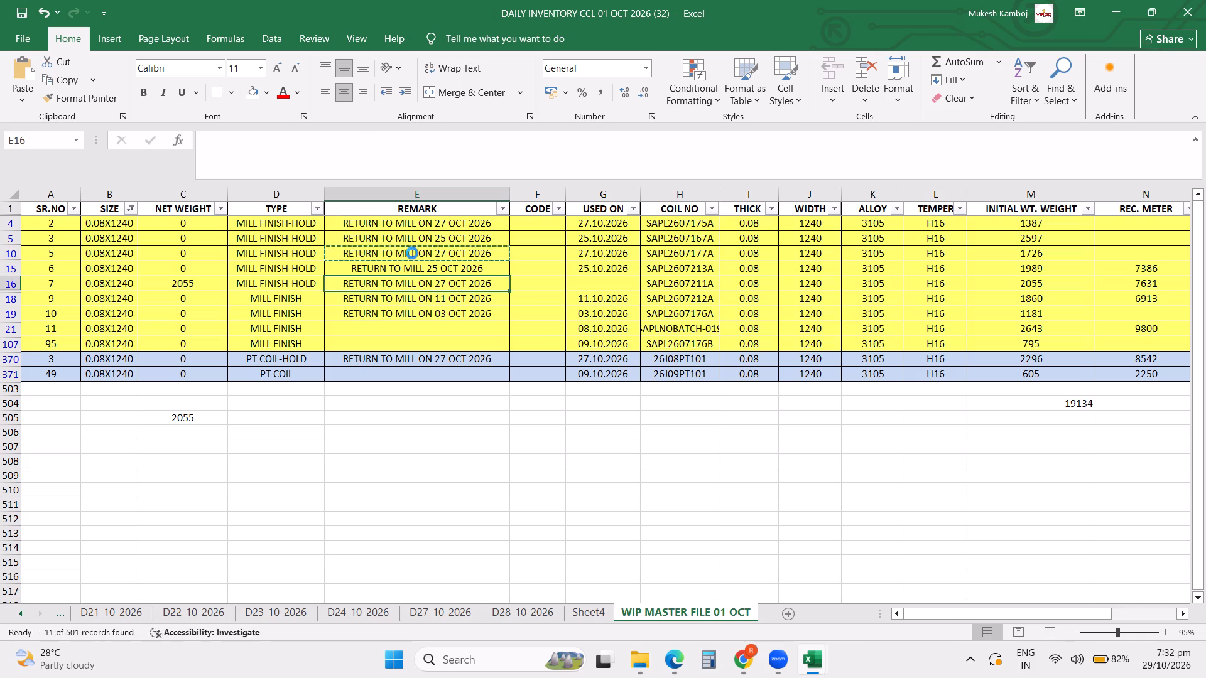
click(315, 143)
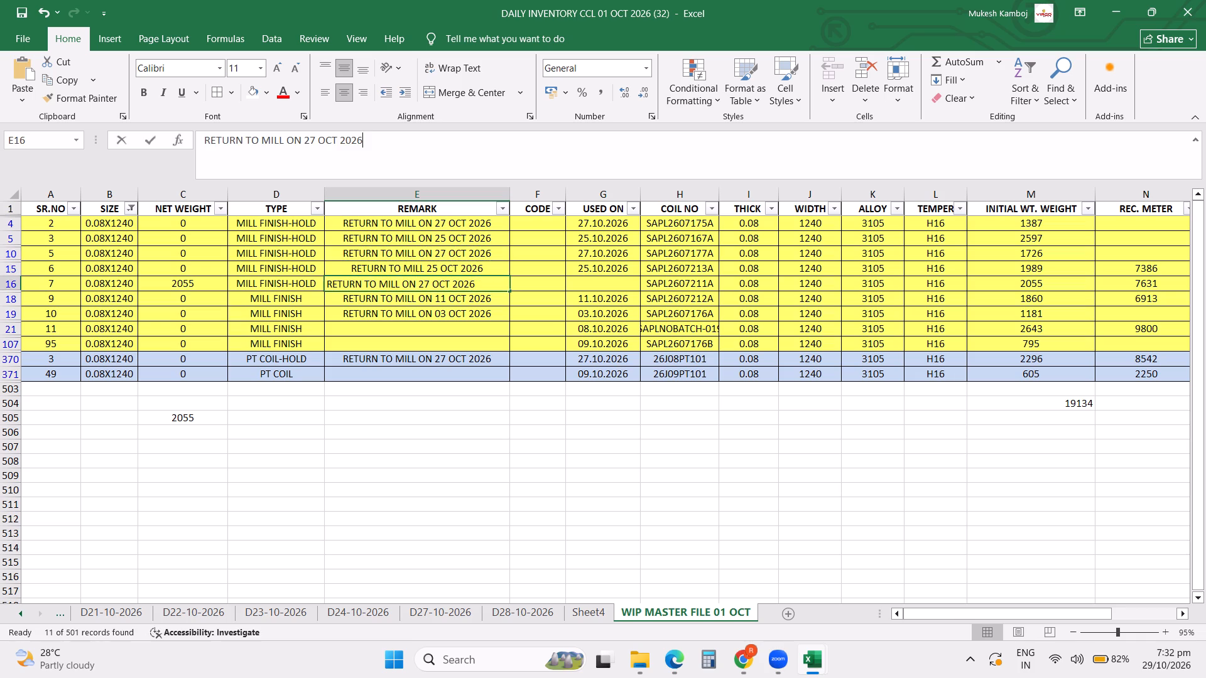
key(BackSpace)
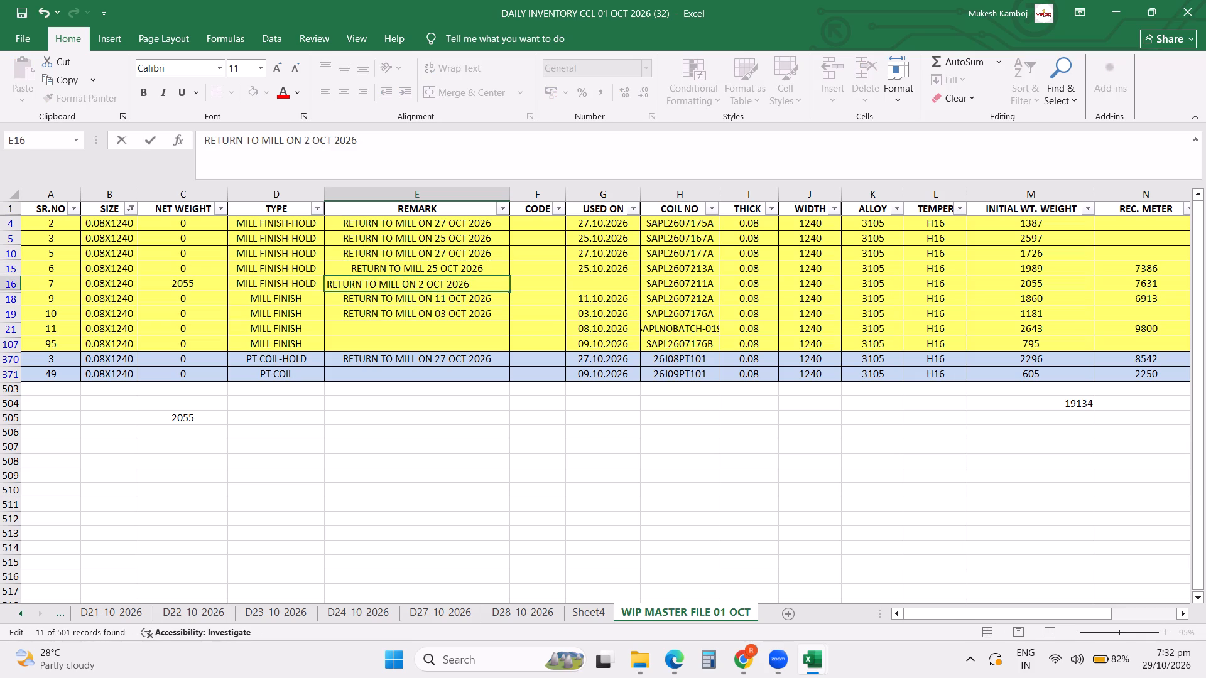
key(asterisk)
key(BackSpace)
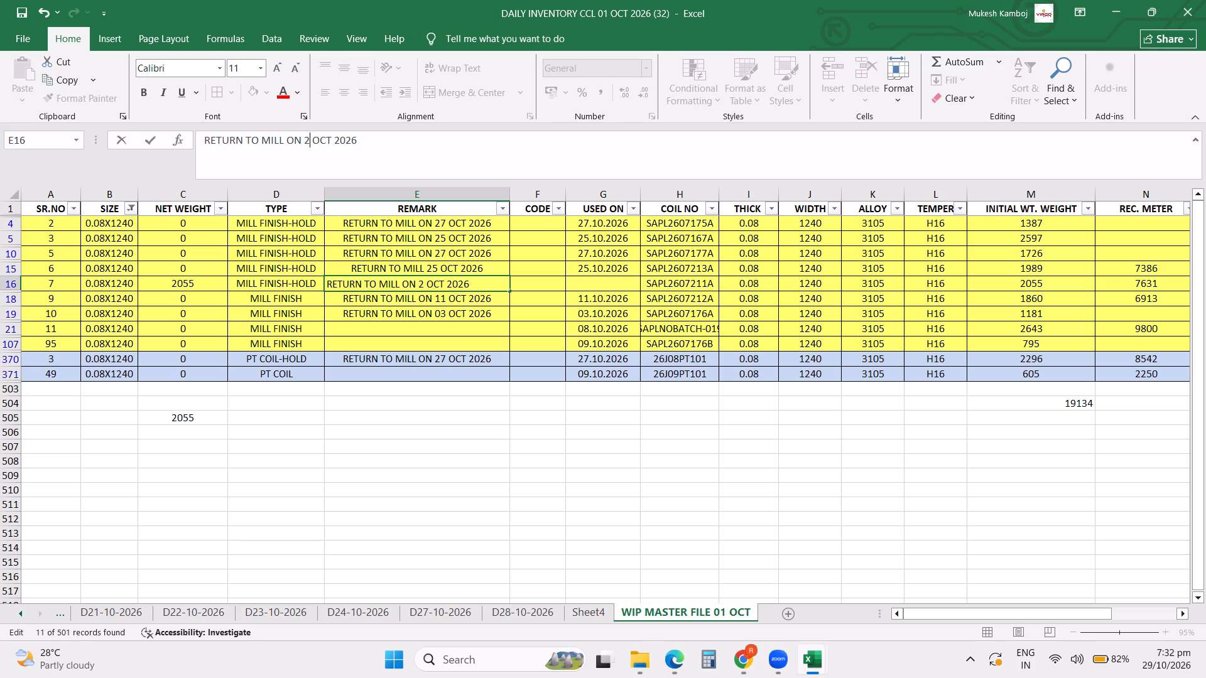
key(9)
key(Return)
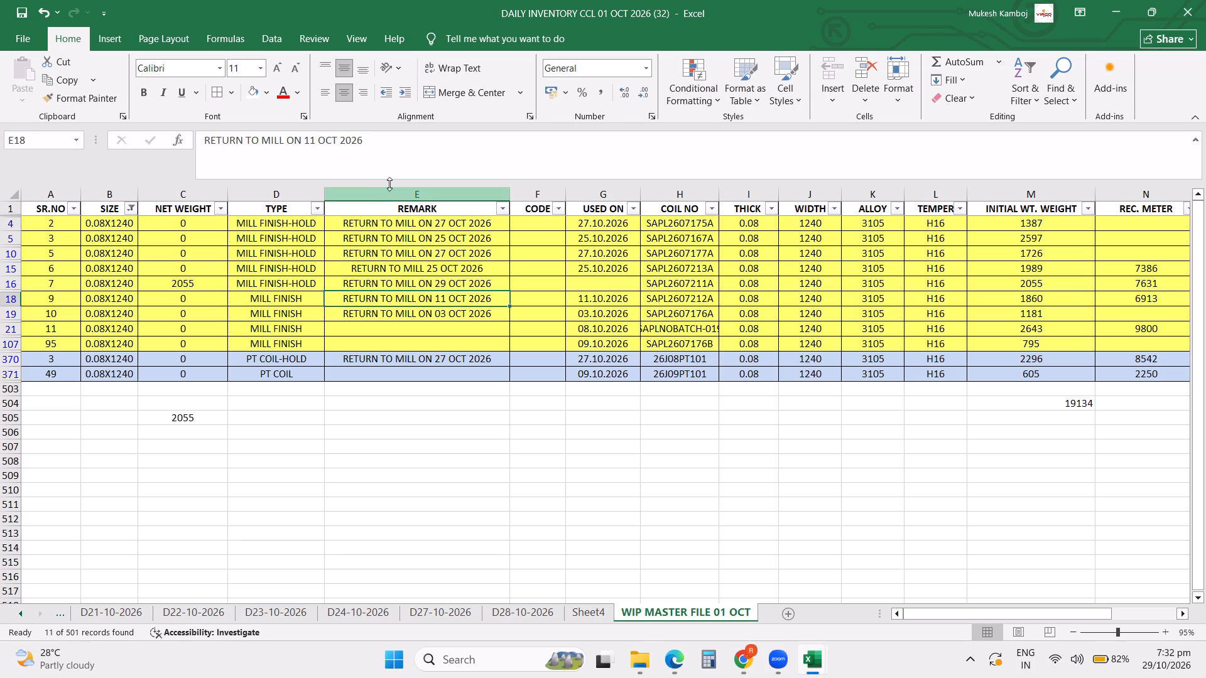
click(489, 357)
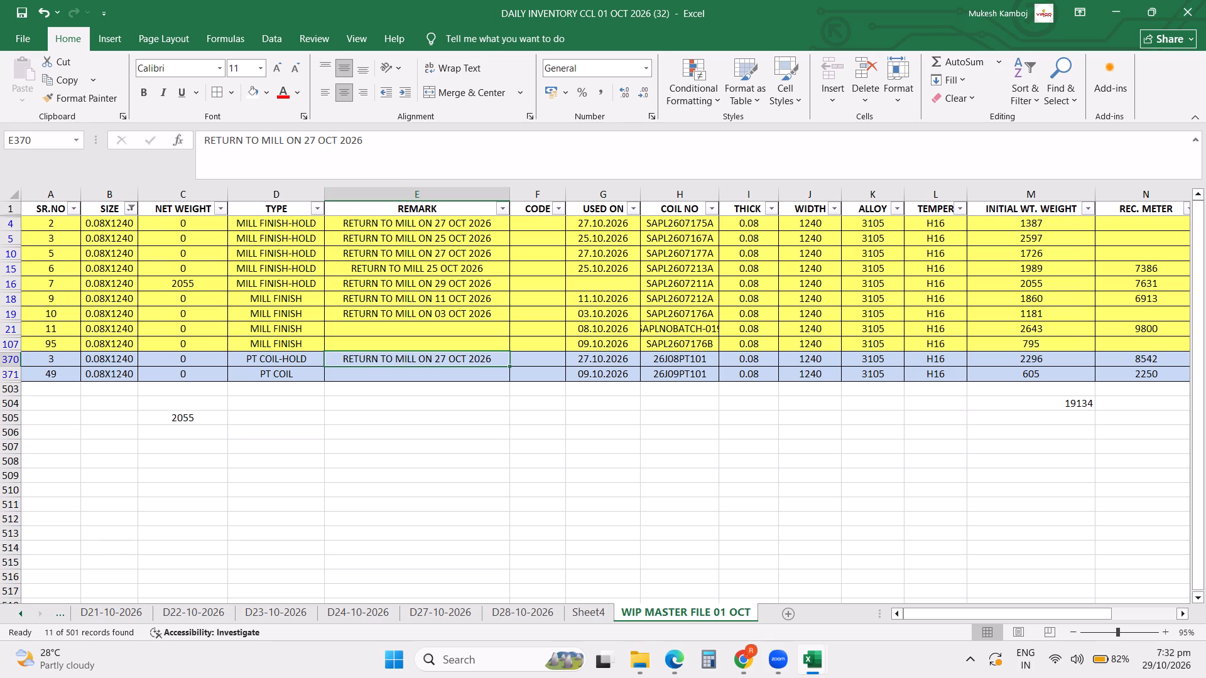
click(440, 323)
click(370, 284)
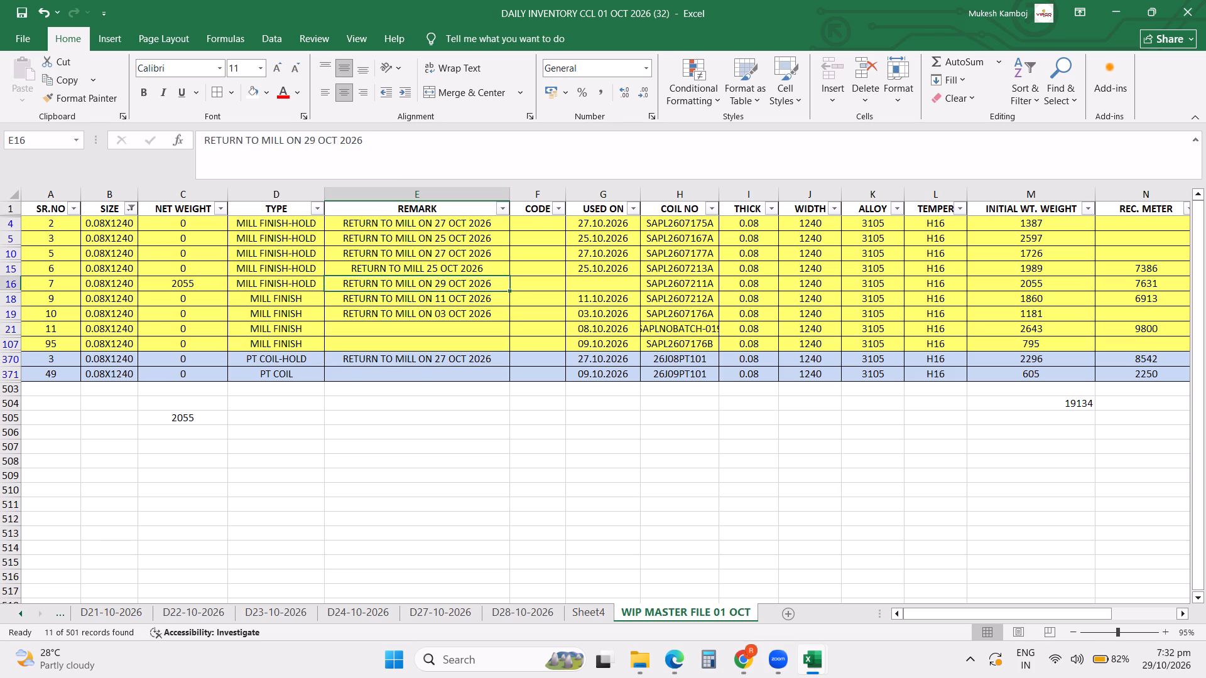
Narrow the REMARK and NET WEIGHT columns slightly.
drag(509, 193, 505, 193)
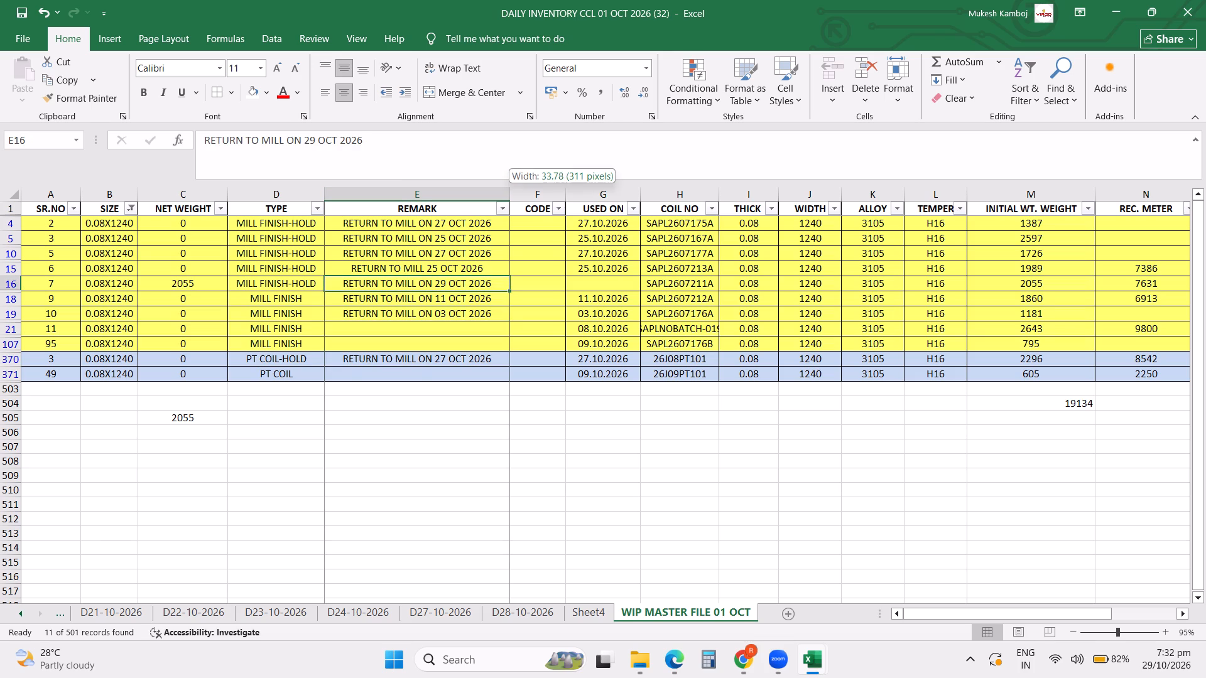
drag(505, 193, 494, 193)
click(420, 277)
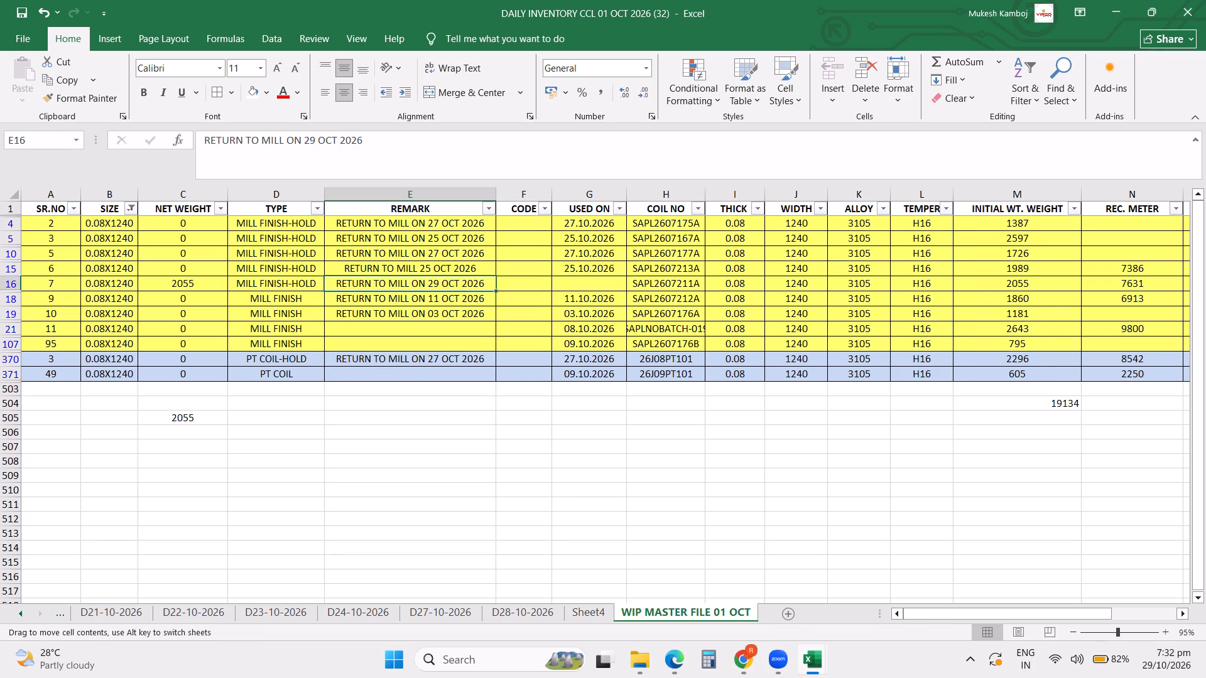
drag(418, 225, 411, 259)
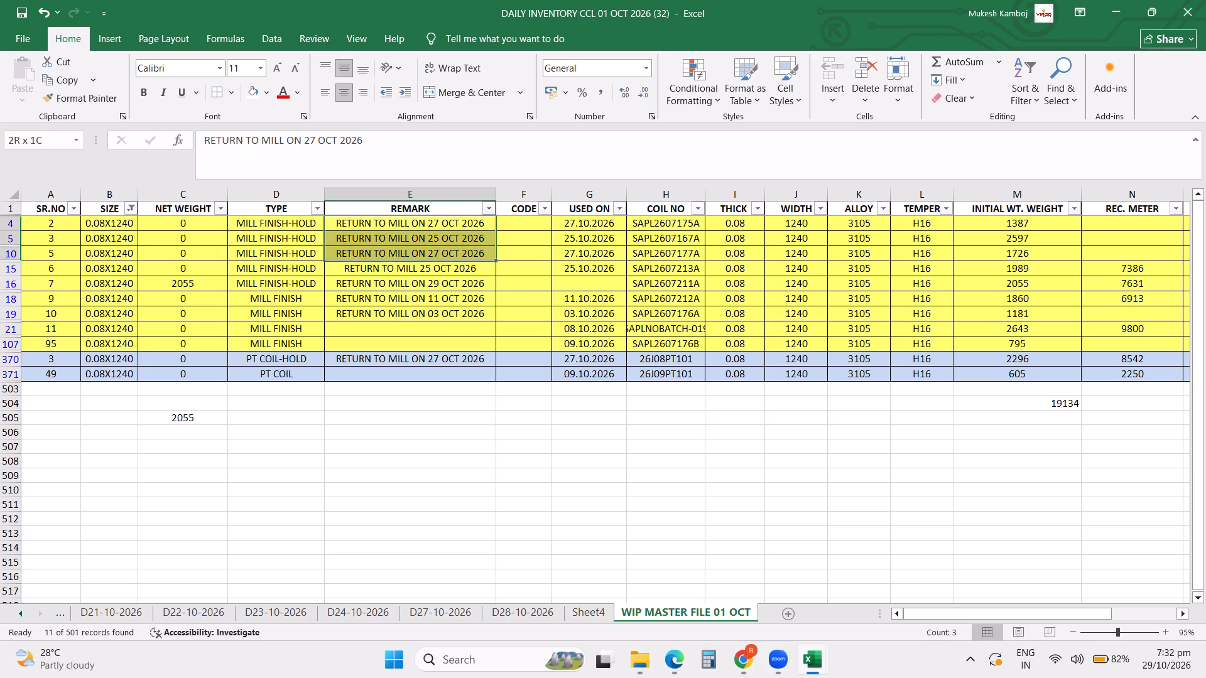
drag(411, 259, 402, 306)
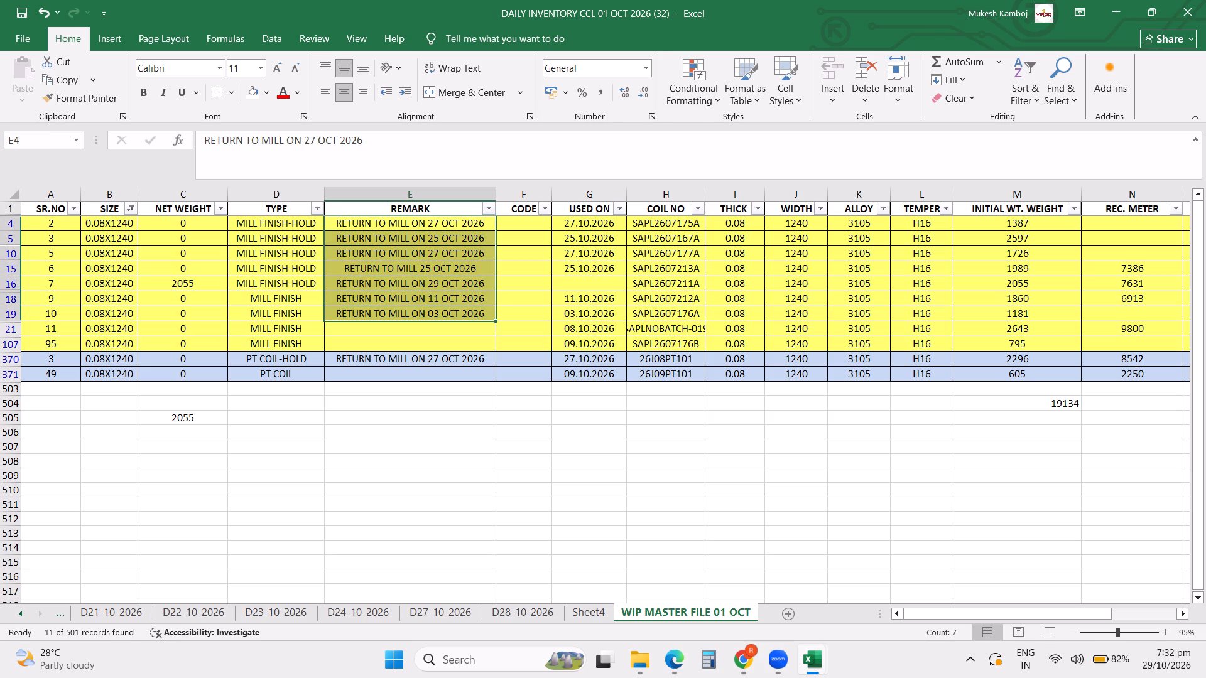
drag(232, 194, 214, 193)
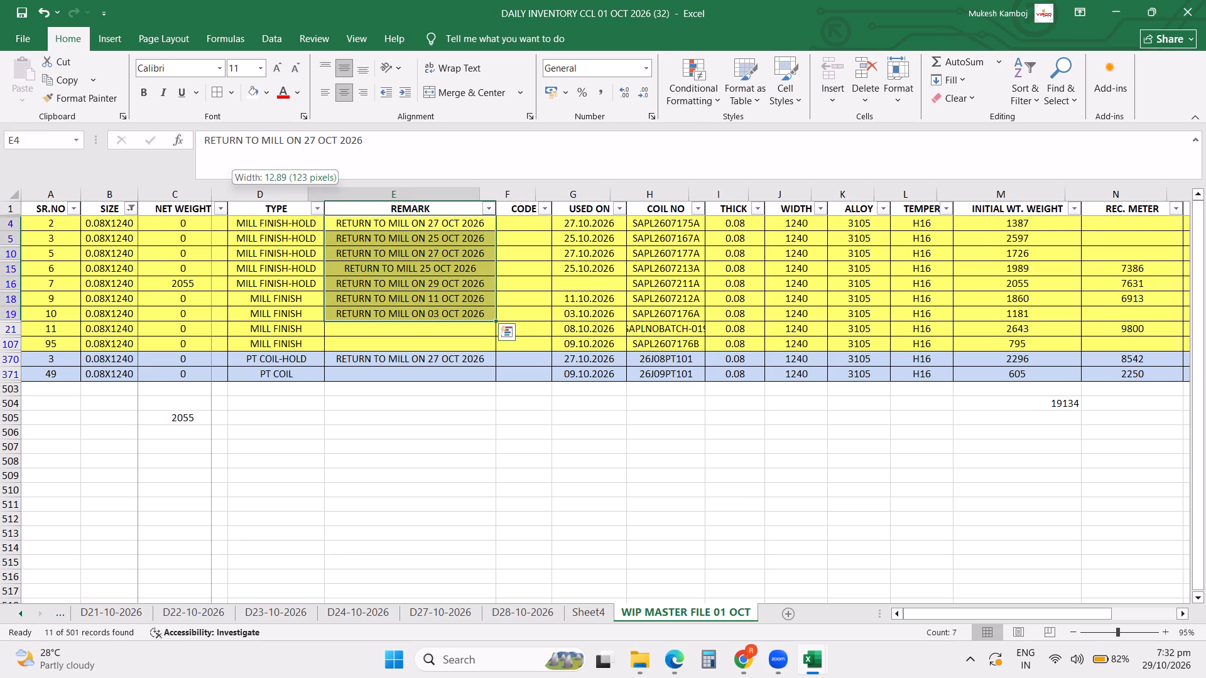
drag(214, 193, 211, 193)
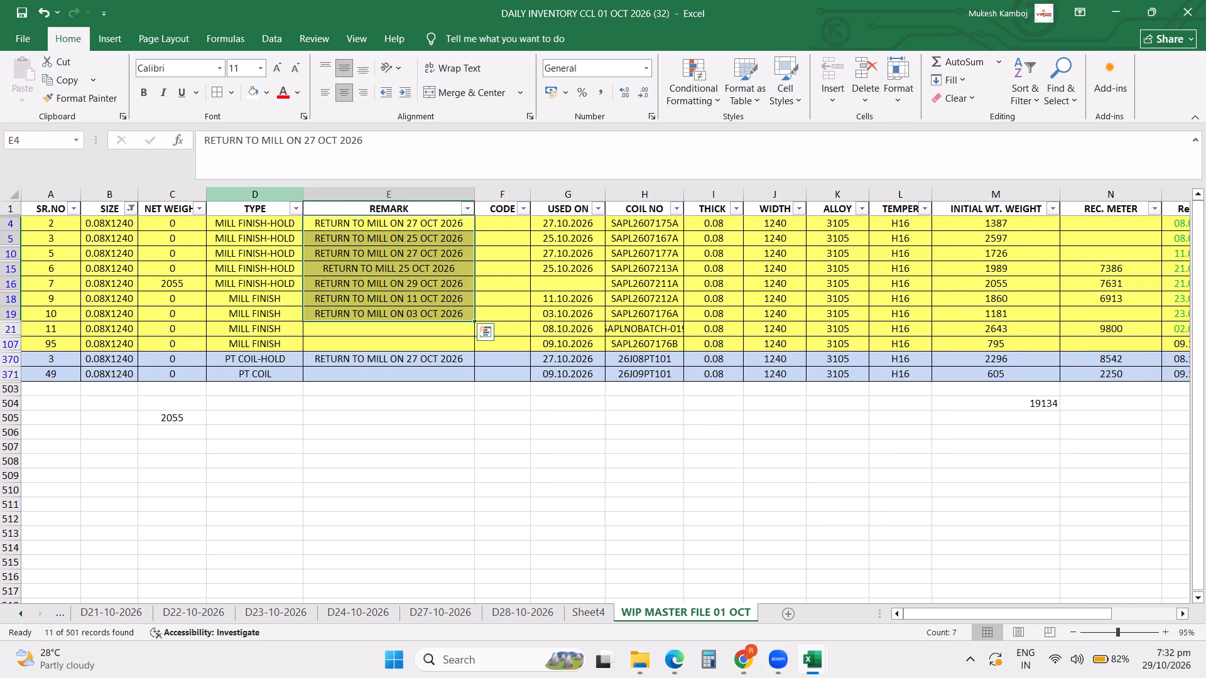
click(332, 269)
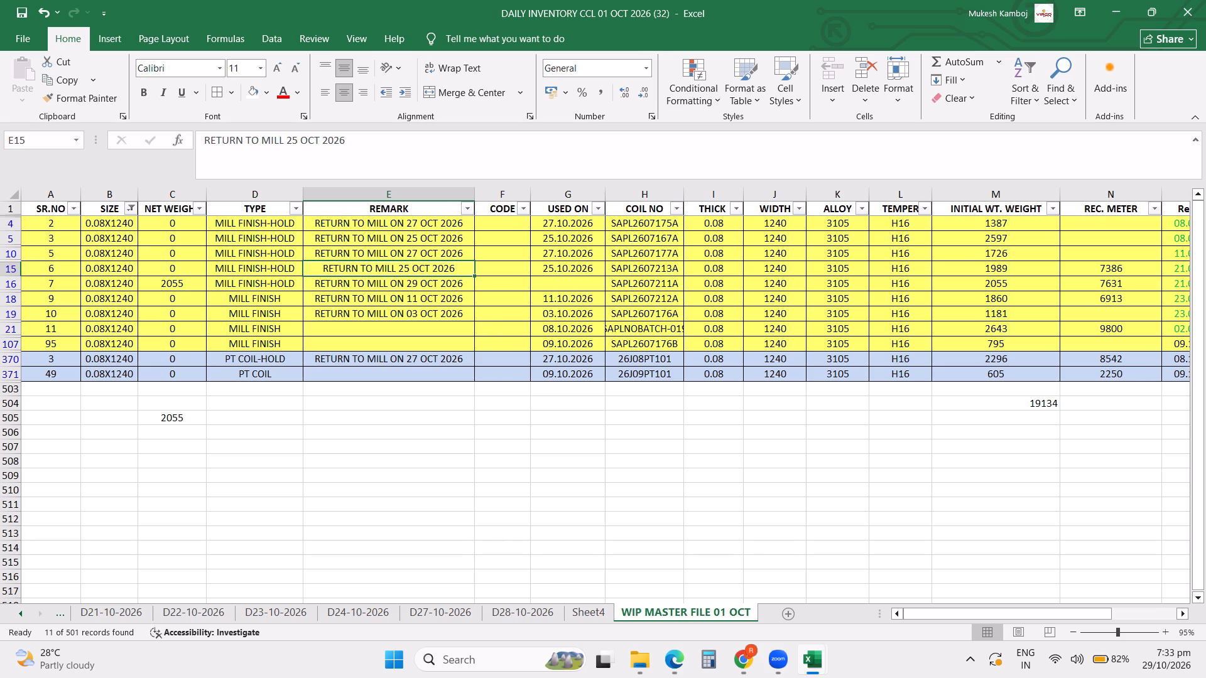
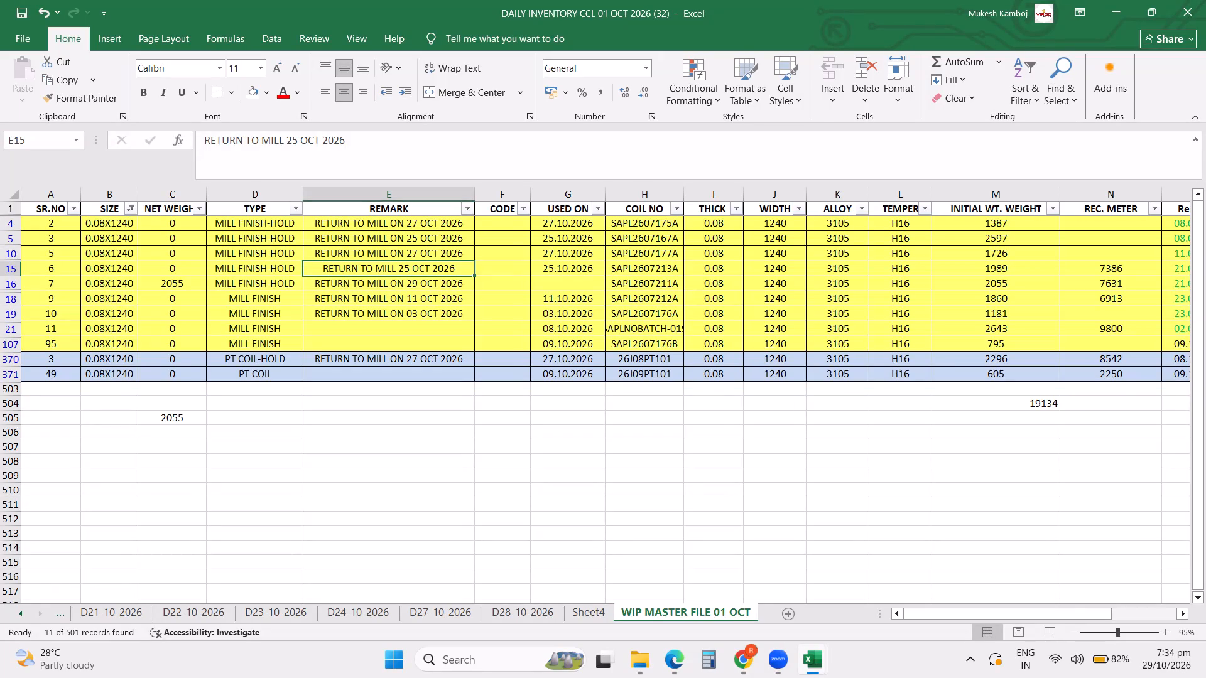
Clear the filter from the SIZE column.
click(128, 207)
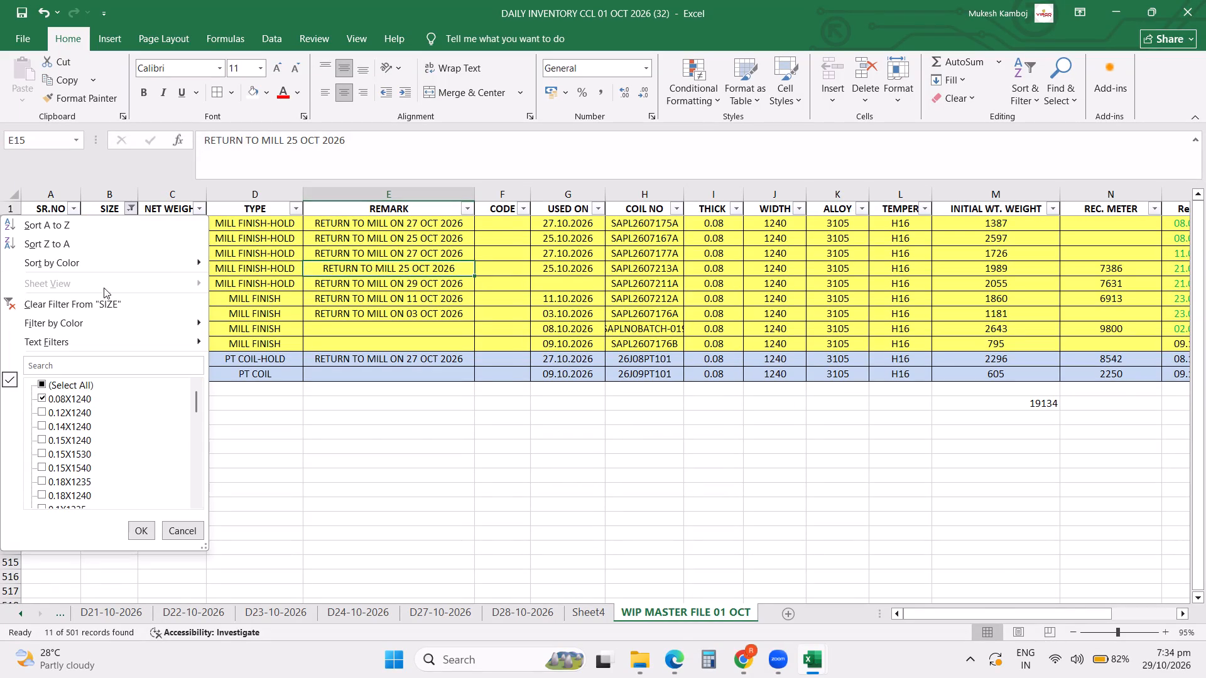
click(101, 299)
Filter the COIL NO column to show only the C1152 coils.
click(677, 210)
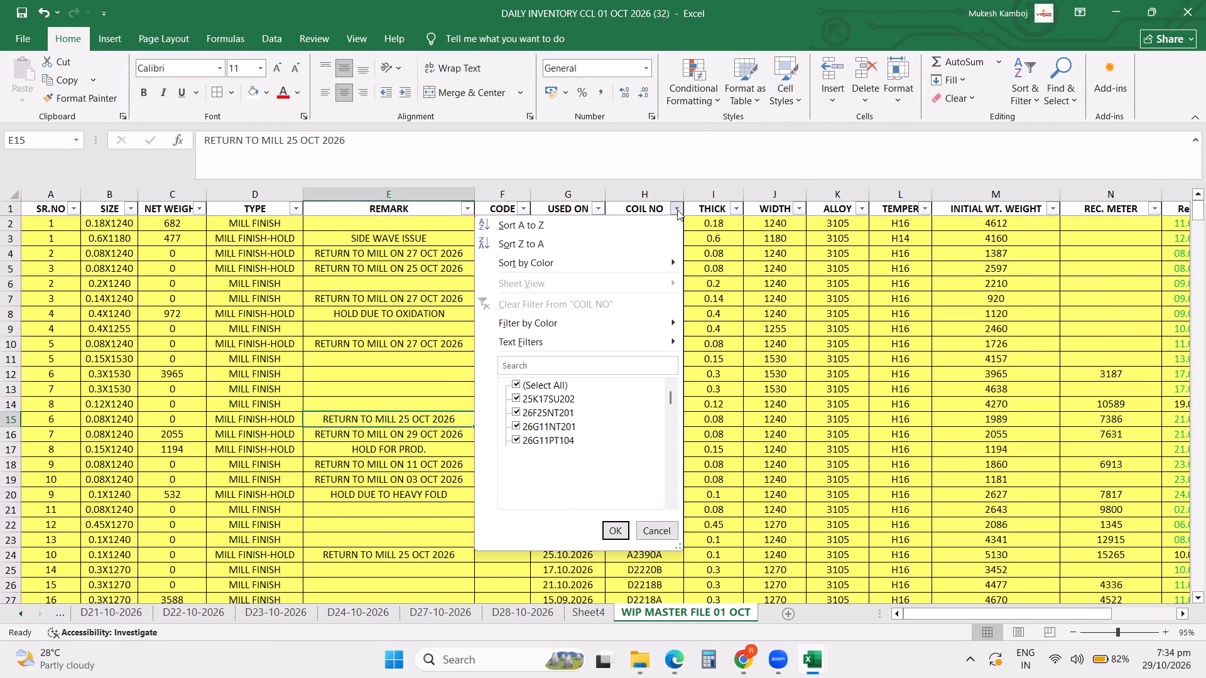
click(519, 370)
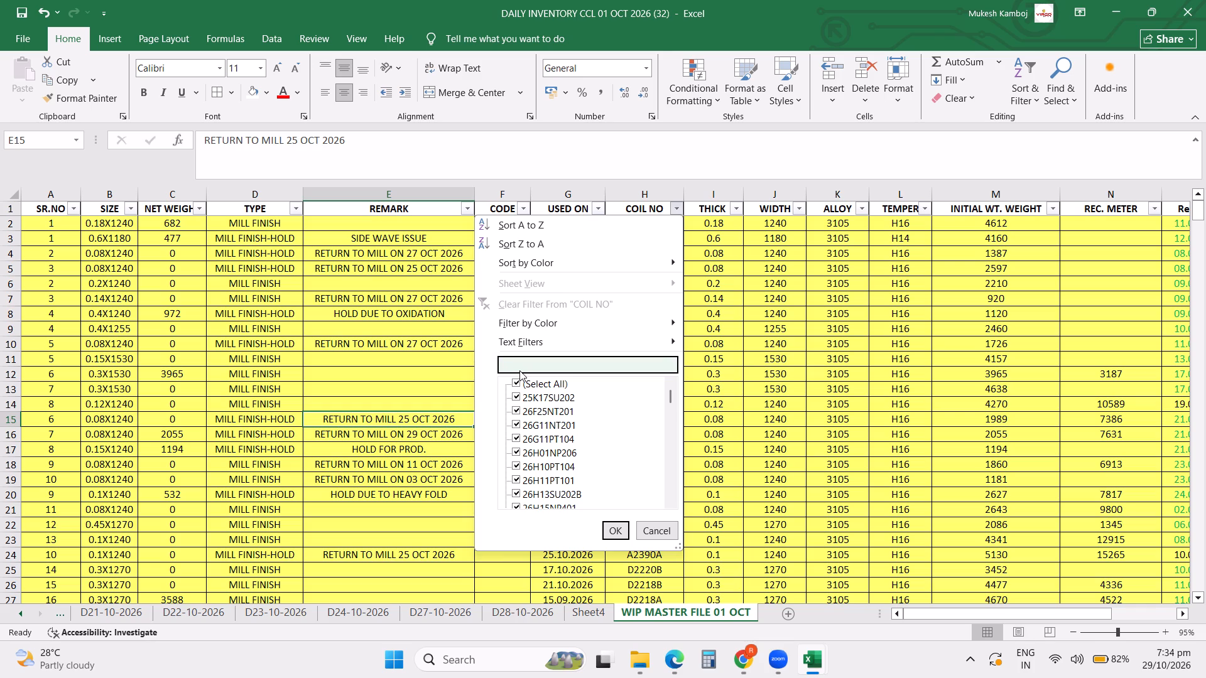
key(c)
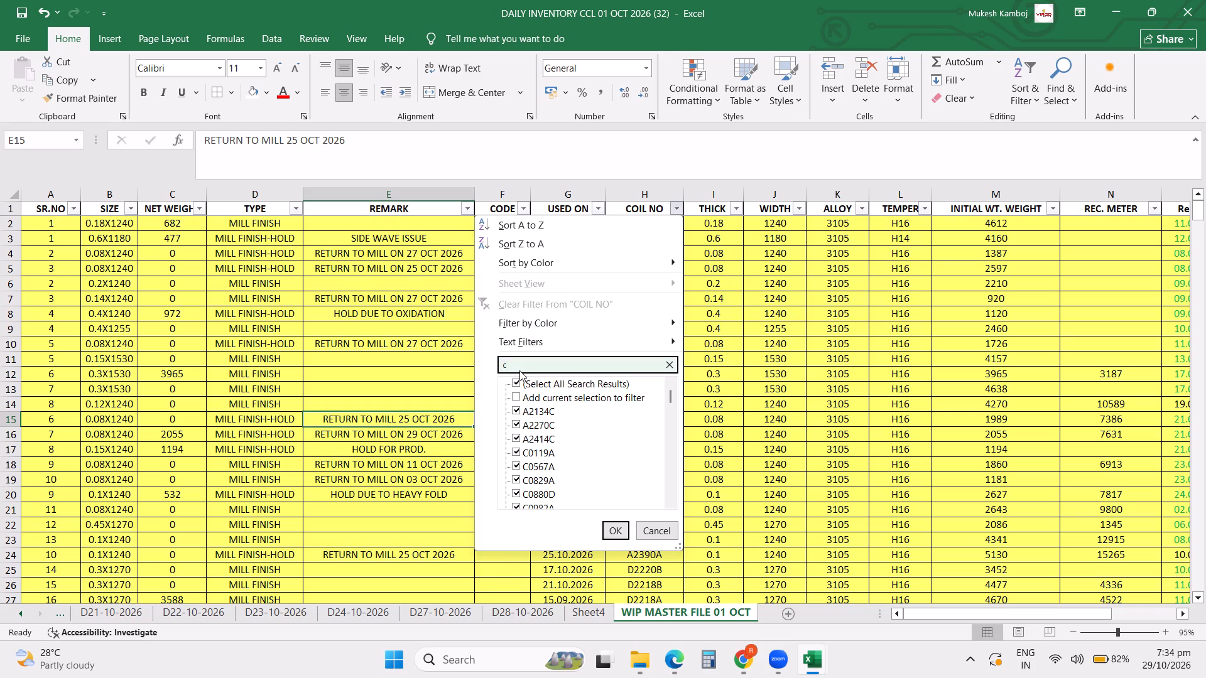
text(1152)
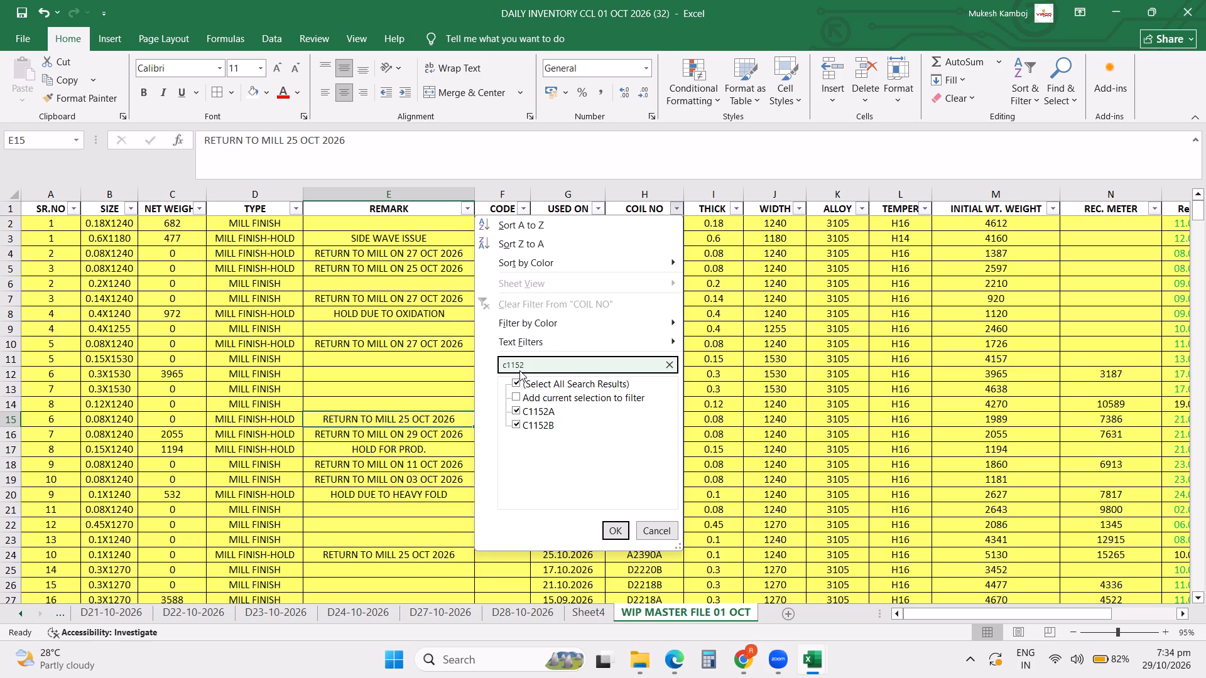
key(Return)
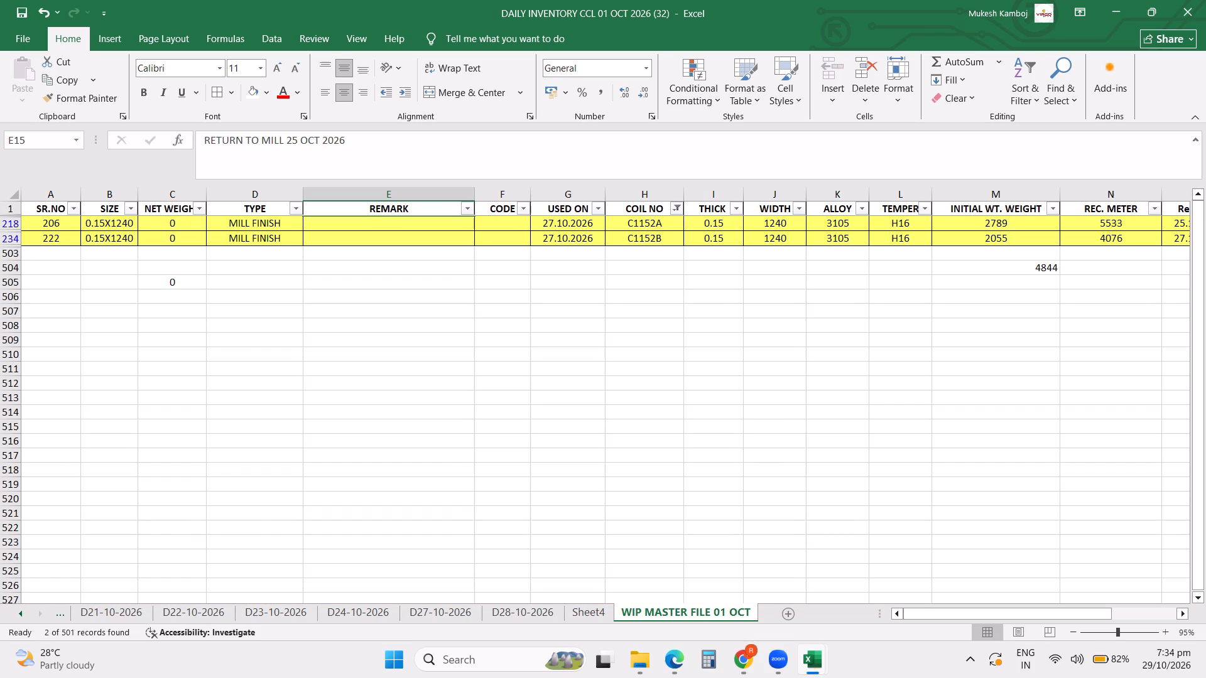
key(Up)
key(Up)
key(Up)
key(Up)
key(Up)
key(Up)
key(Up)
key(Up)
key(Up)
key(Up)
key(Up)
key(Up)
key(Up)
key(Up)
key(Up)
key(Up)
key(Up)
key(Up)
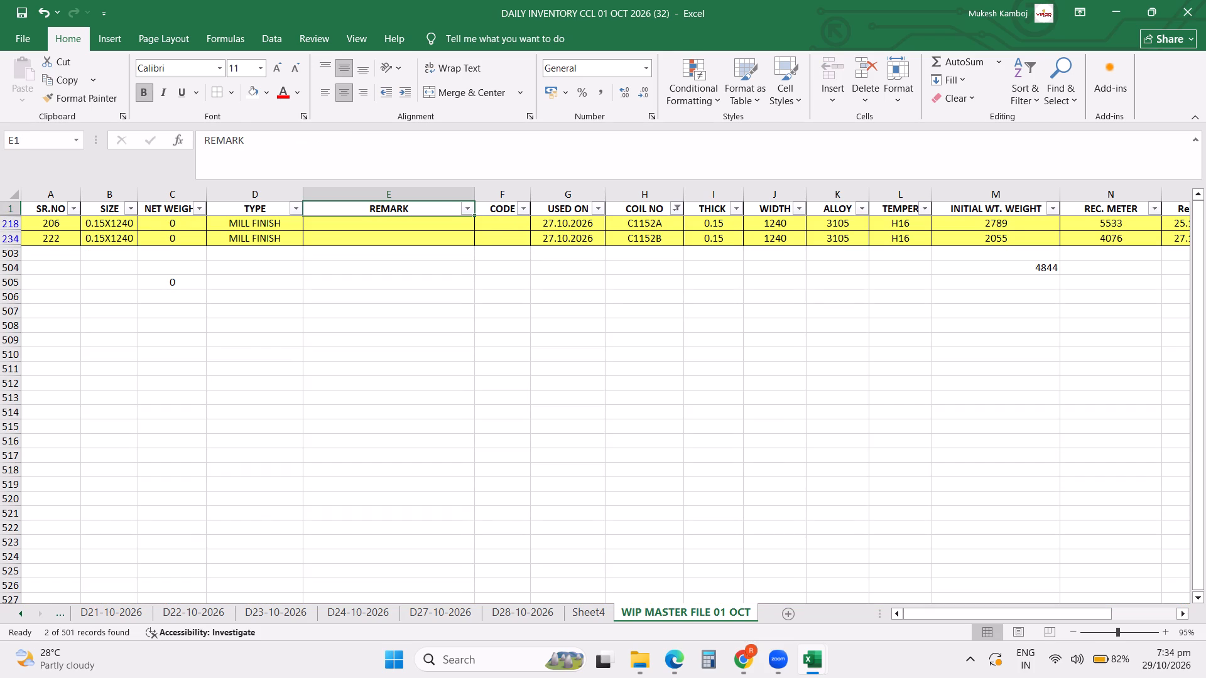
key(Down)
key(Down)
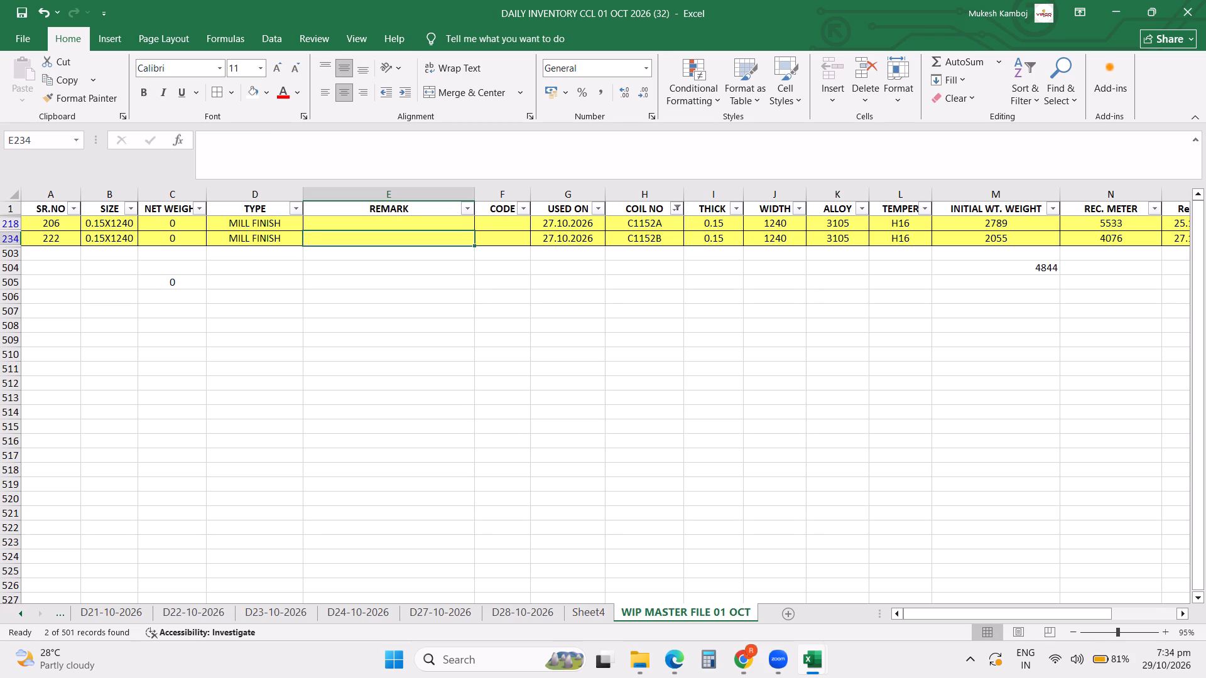
Set the net weight of coil C1152B in row 234 to the formula =415-30.
click(185, 237)
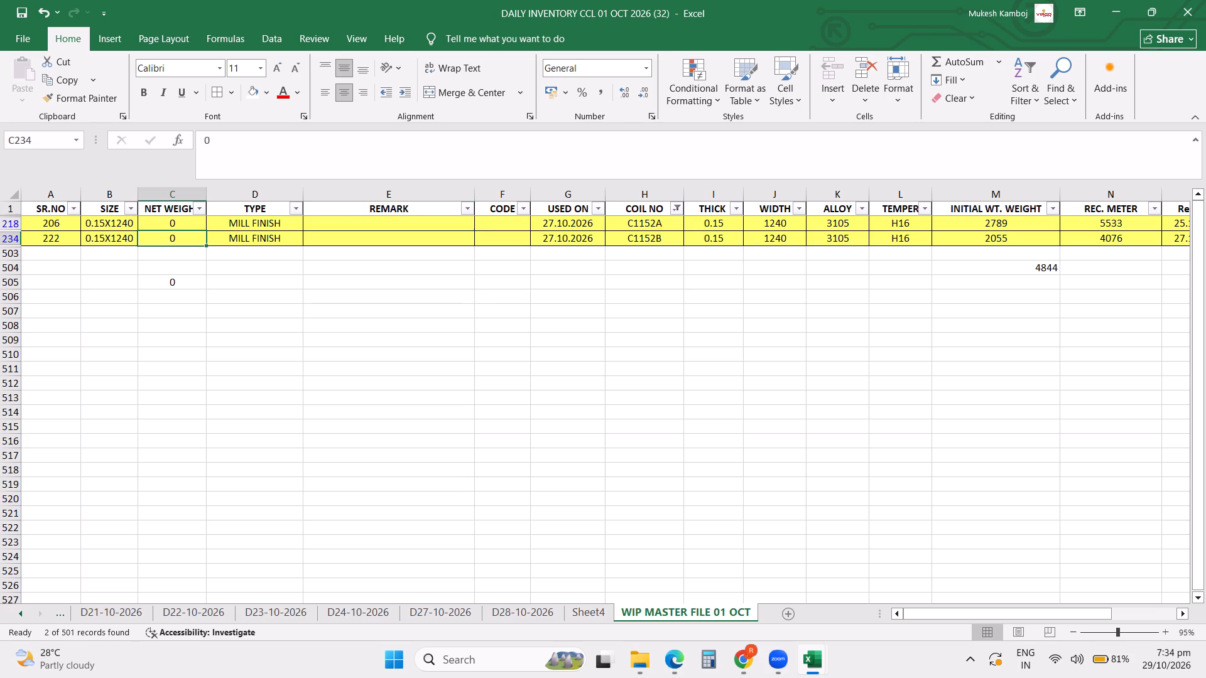
text(415)
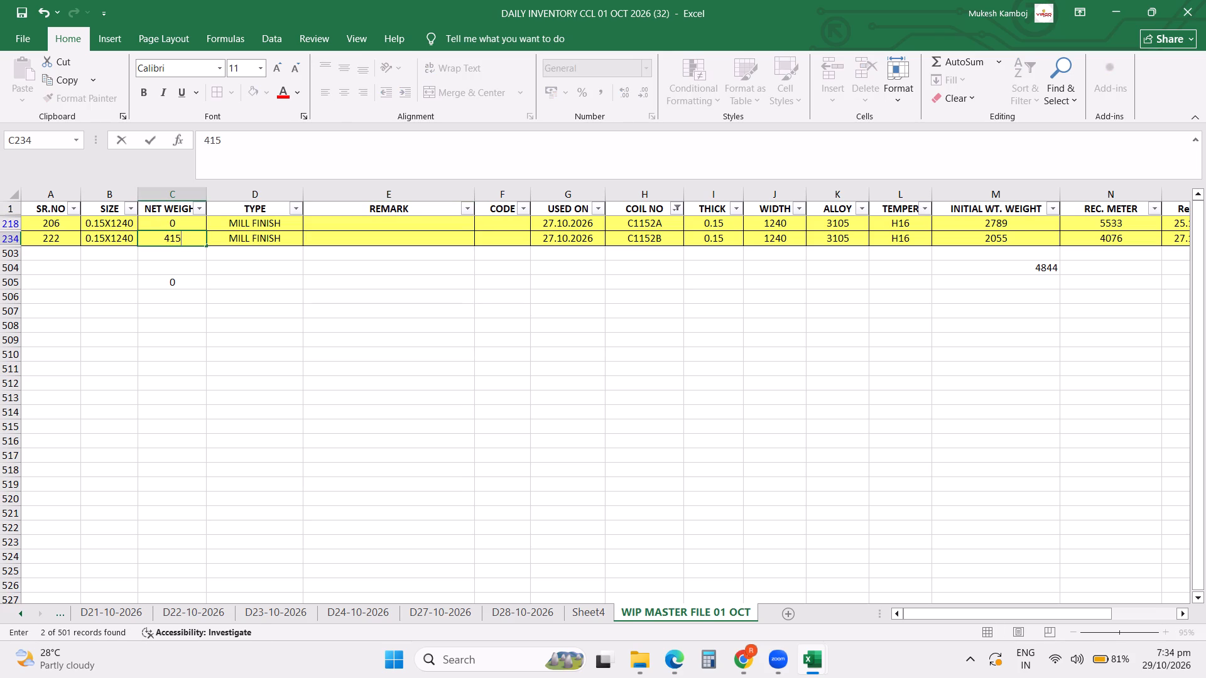
key(Return)
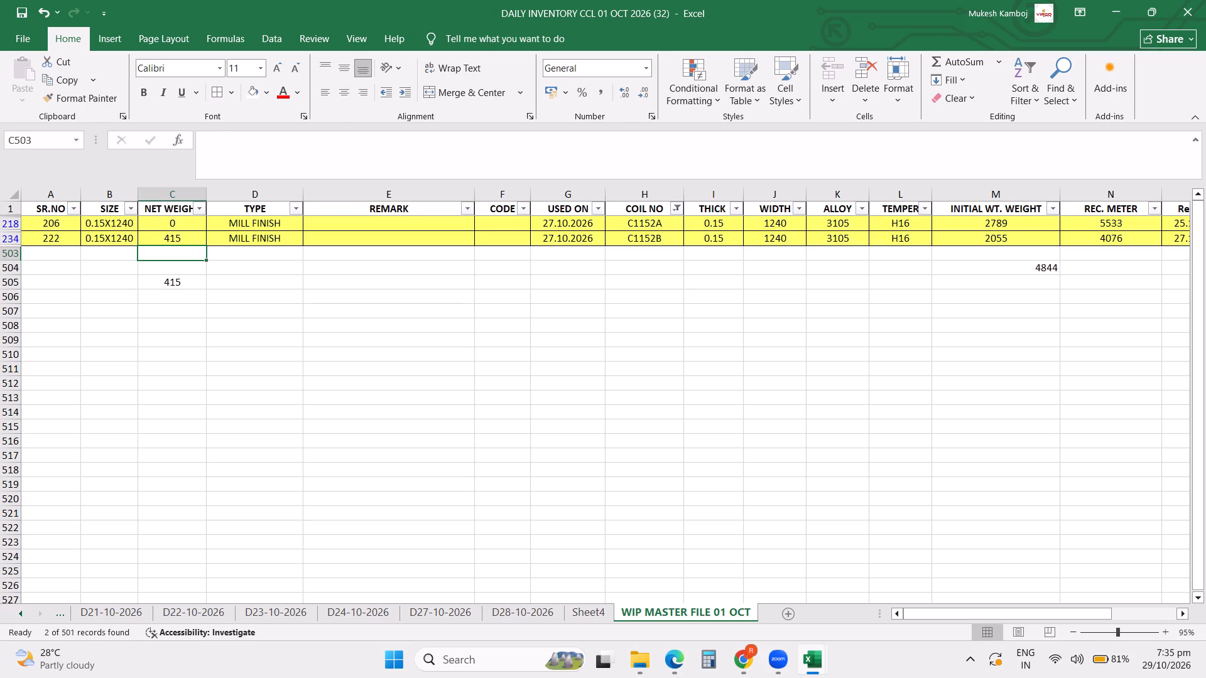
click(168, 239)
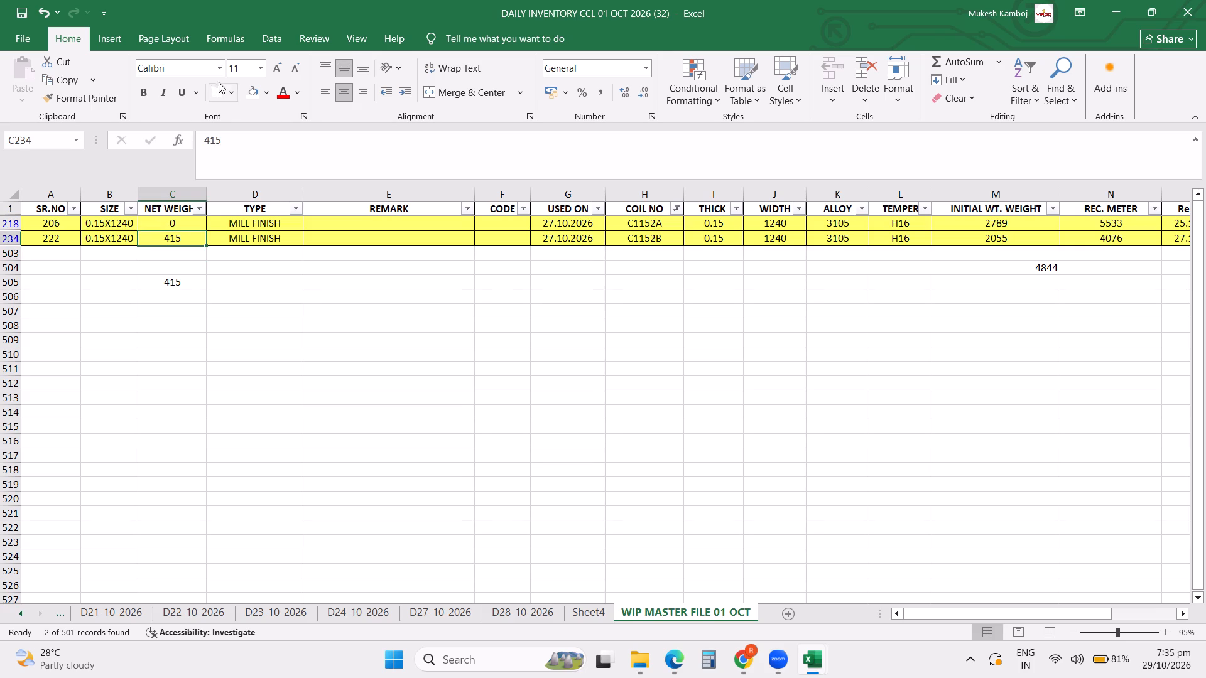
click(203, 134)
key(equal)
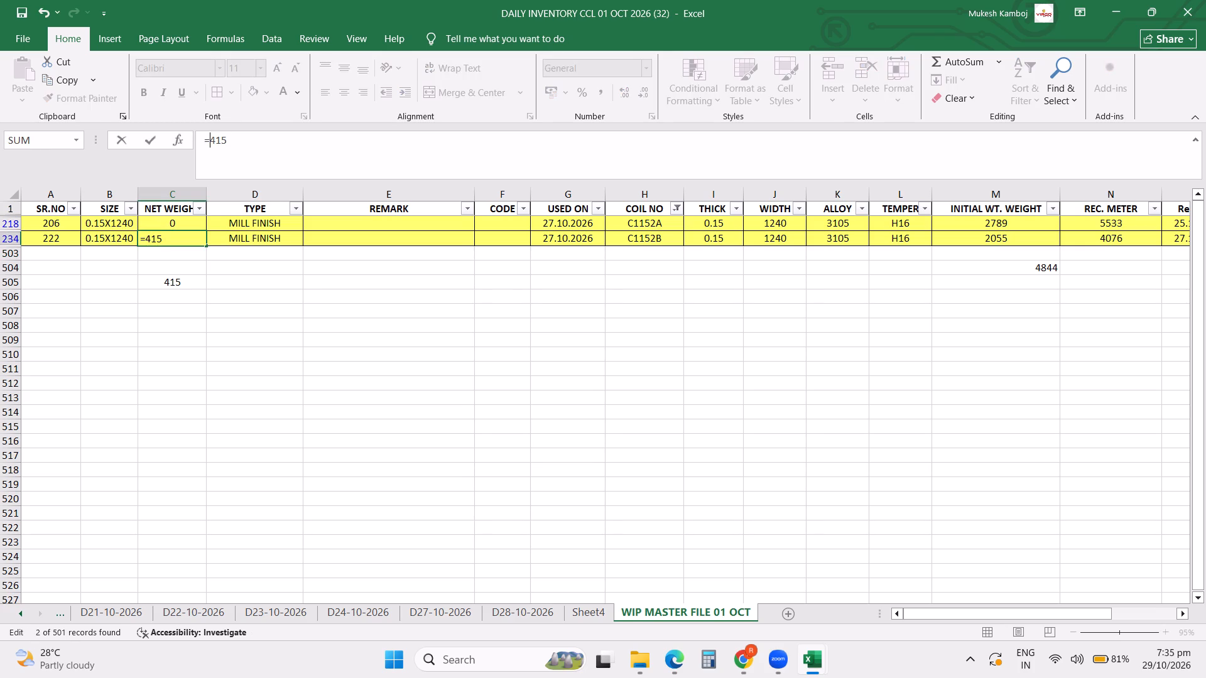
key(Right)
key(Right)
key(Right)
key(minus)
text(30)
key(Return)
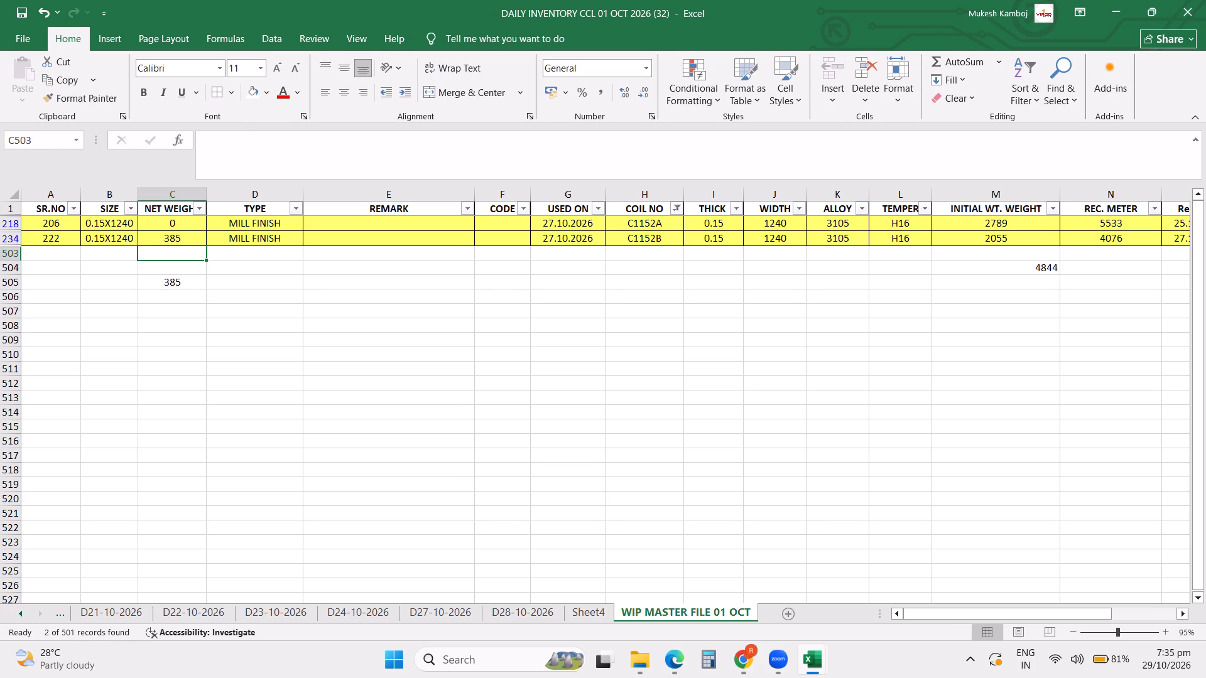
Enter the remark RETURN TO MILL ON 29 OCT 2026 for coil C1152B in row 234.
click(340, 236)
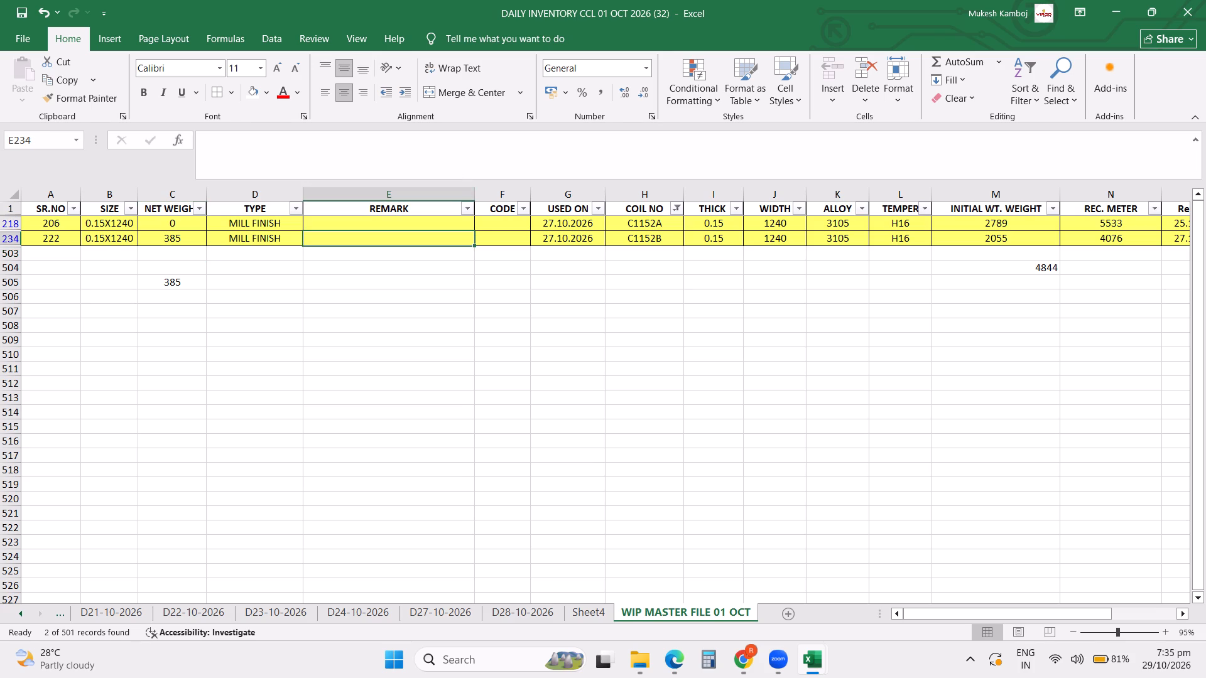
text(re)
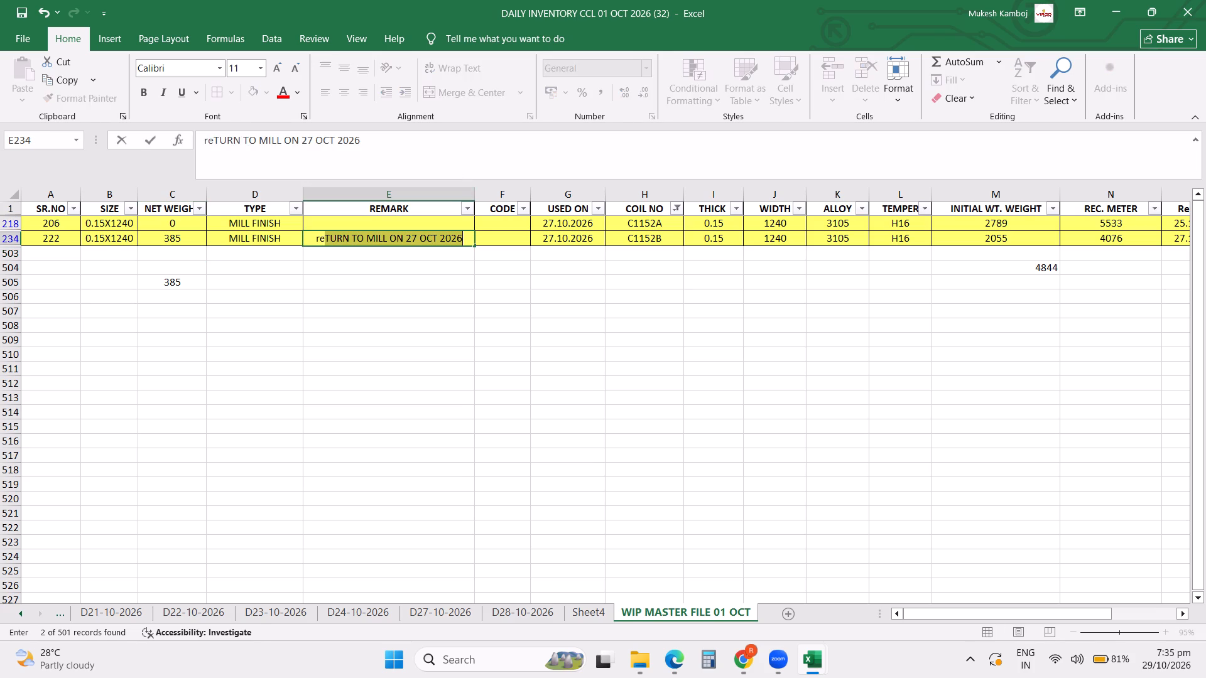
key(Down)
key(Up)
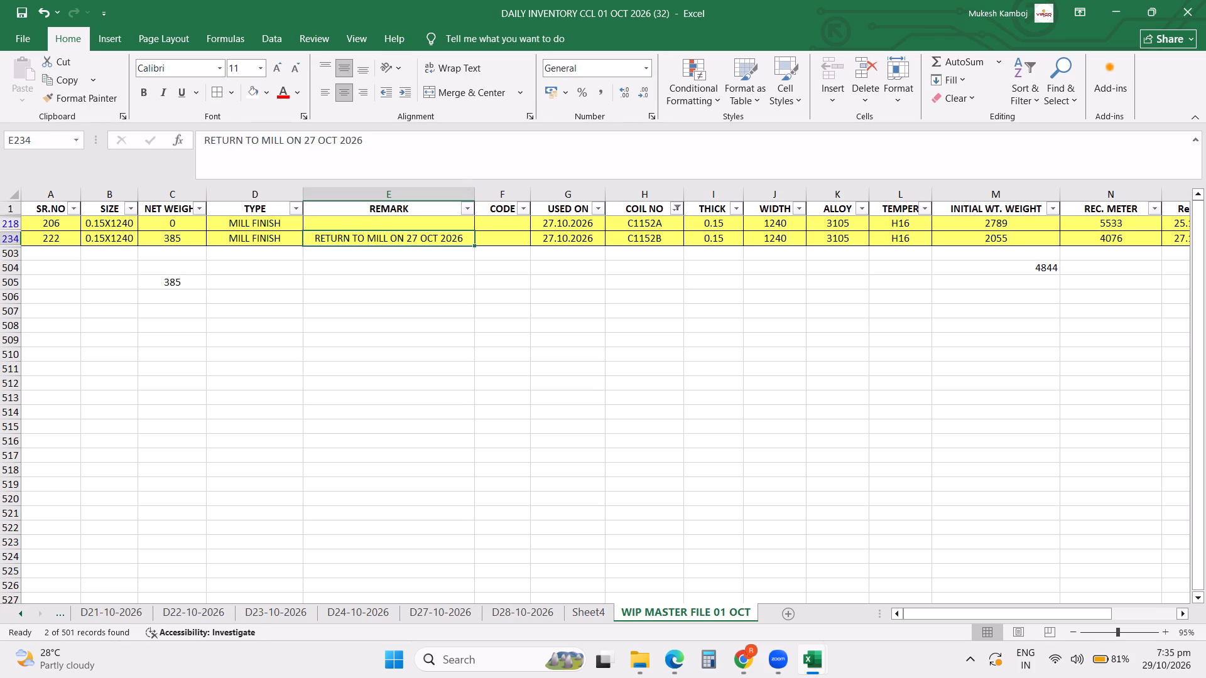
click(315, 139)
key(BackSpace)
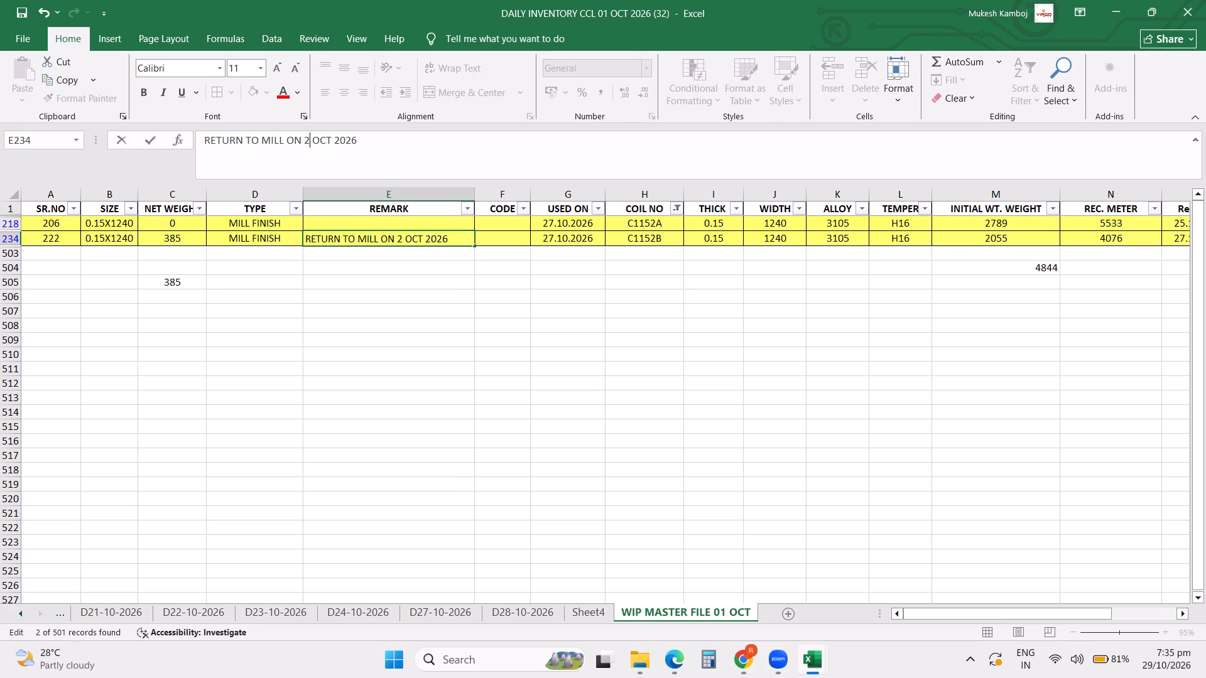
key(9)
key(Return)
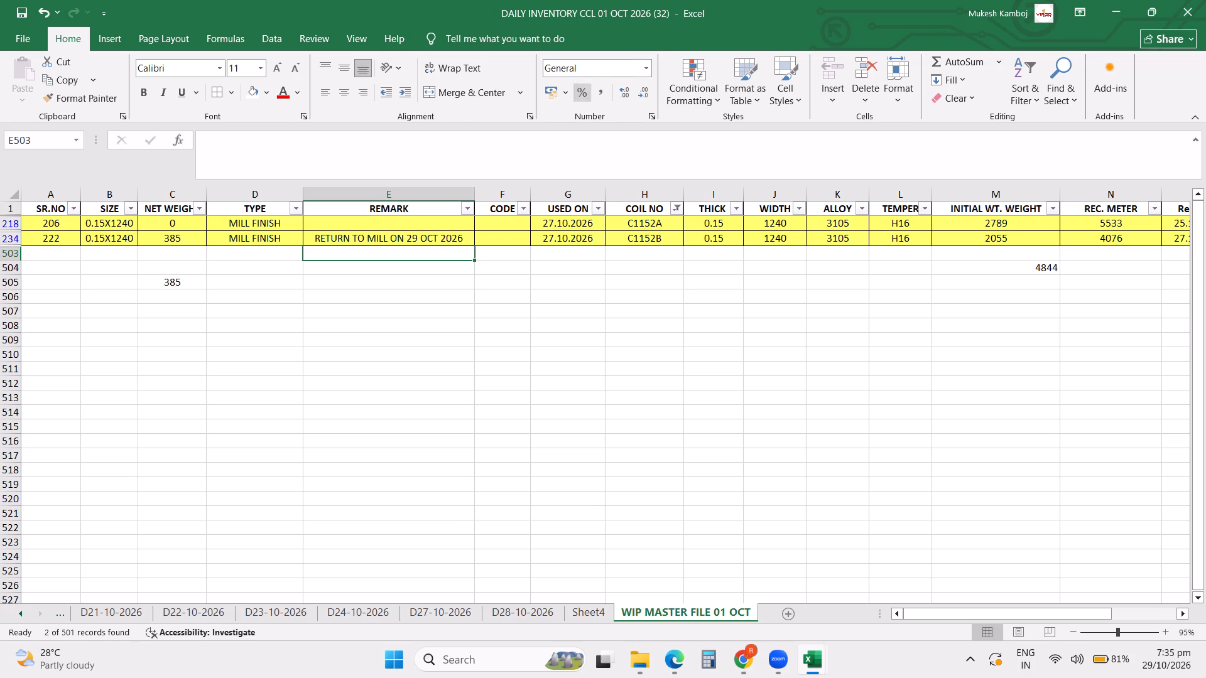
Change the COIL NO filter to show only the C1142 coils.
click(676, 206)
click(533, 369)
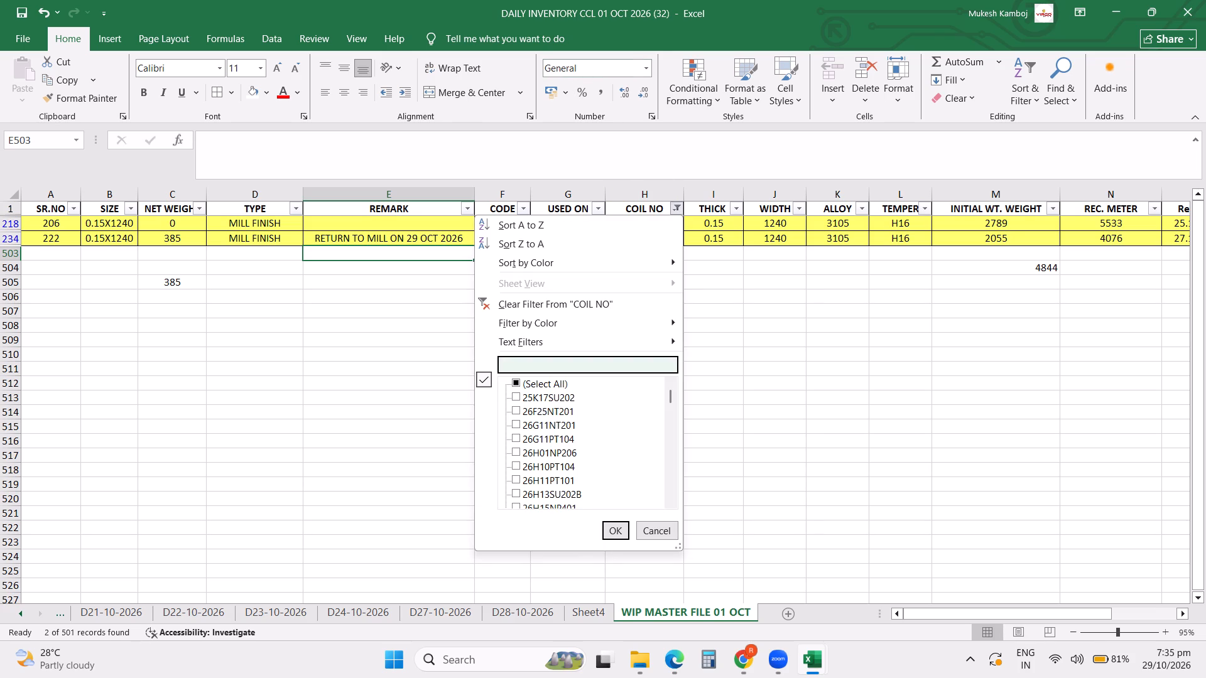
text(c1142)
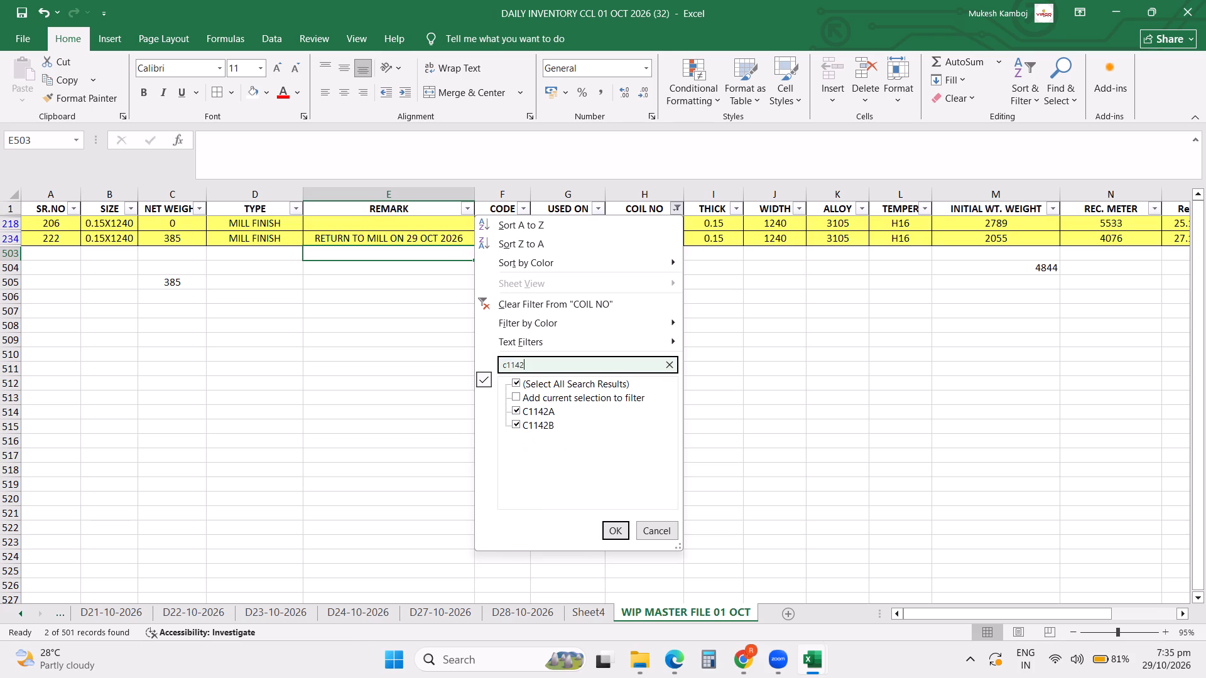
key(Return)
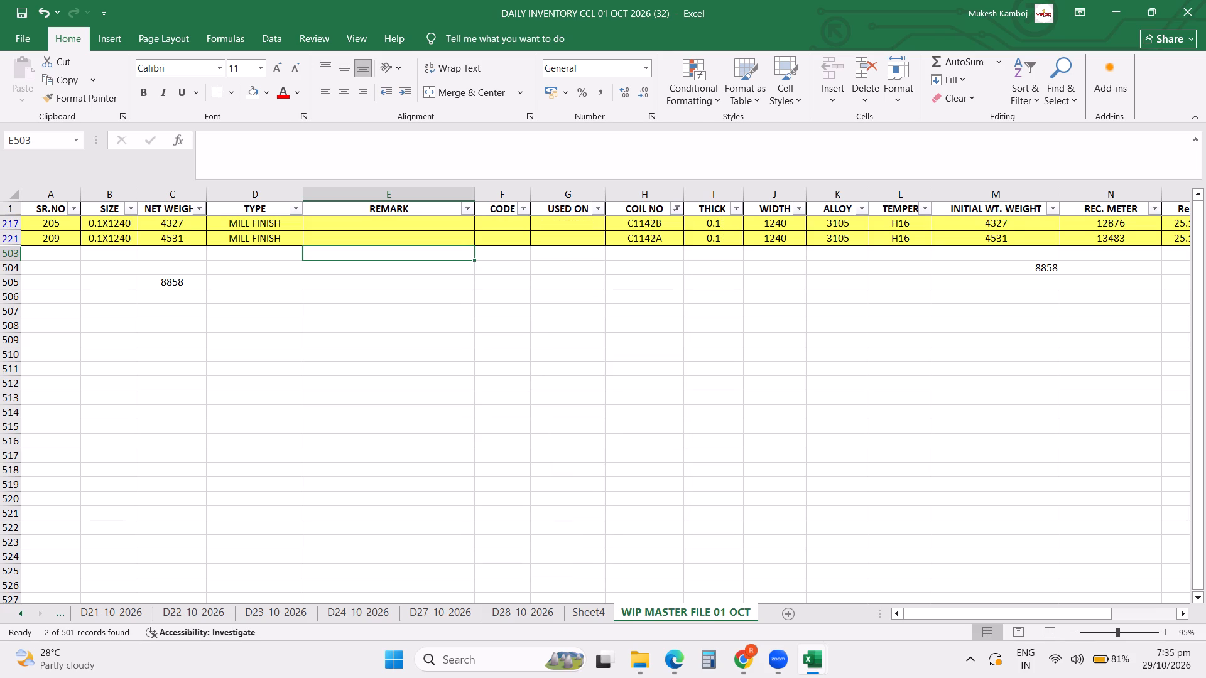
Enter the remark Return to Finish on 29oct26 for coil C1142B in row 217.
click(417, 225)
text(re)
key(BackSpace)
key(BackSpace)
key(BackSpace)
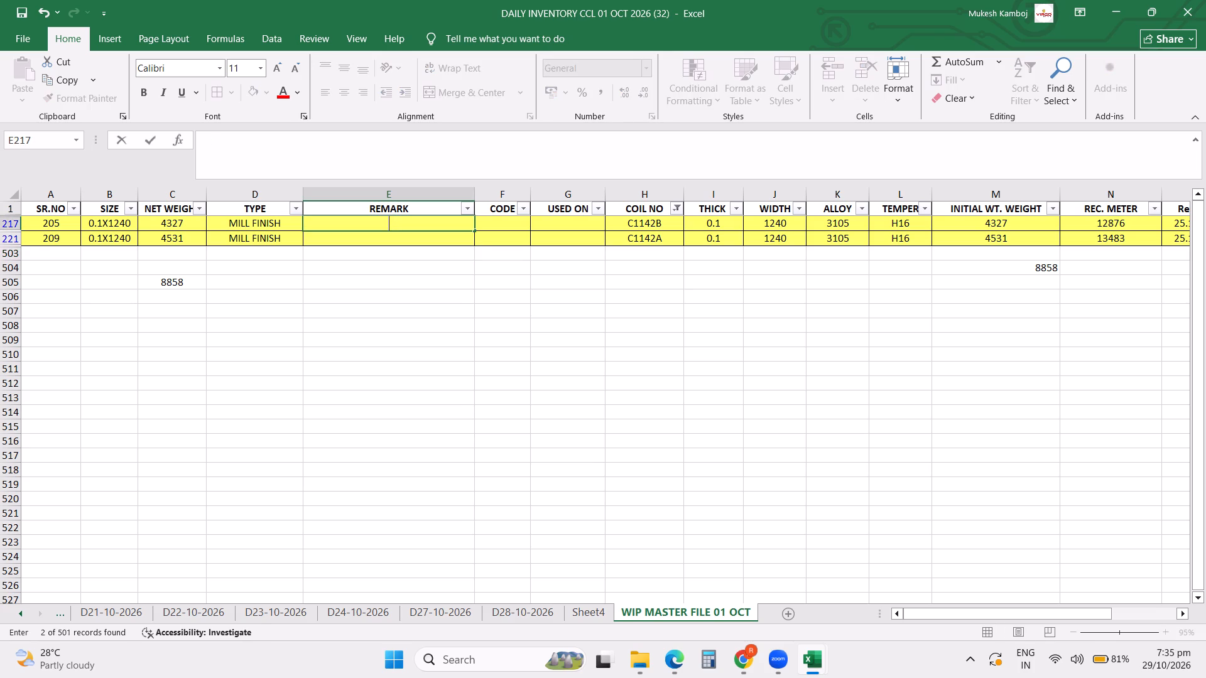
text(re)
key(t)
key(BackSpace)
key(u)
key(Down)
key(Up)
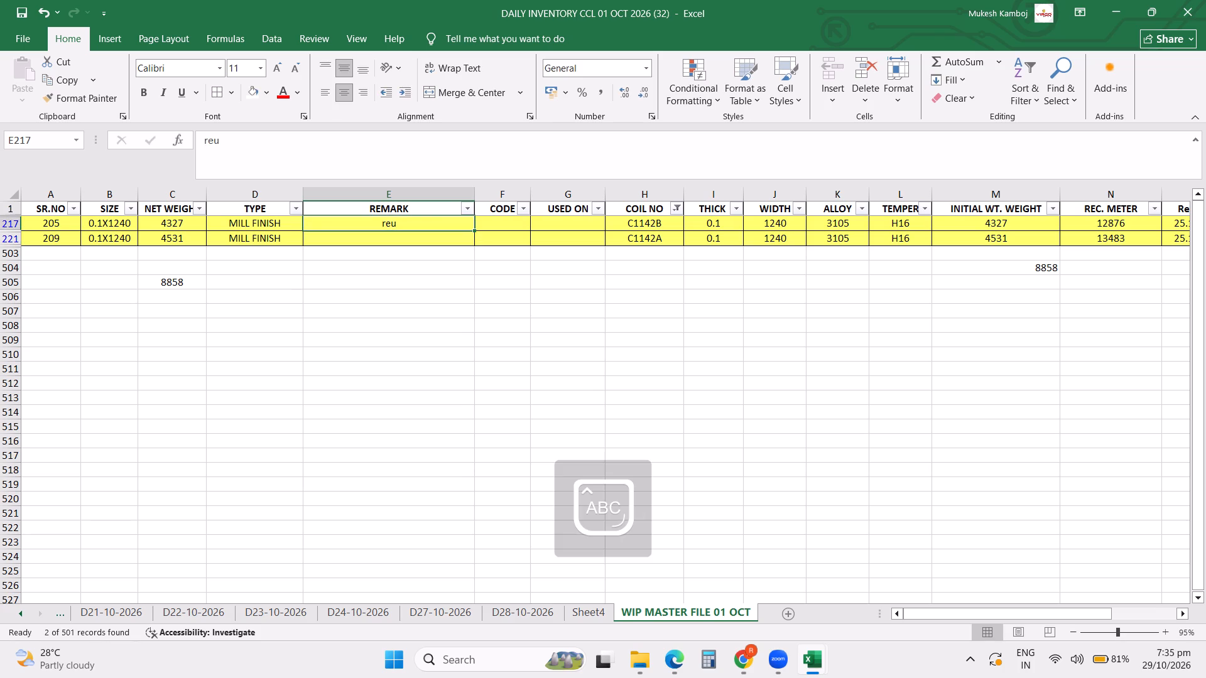
text(rE)
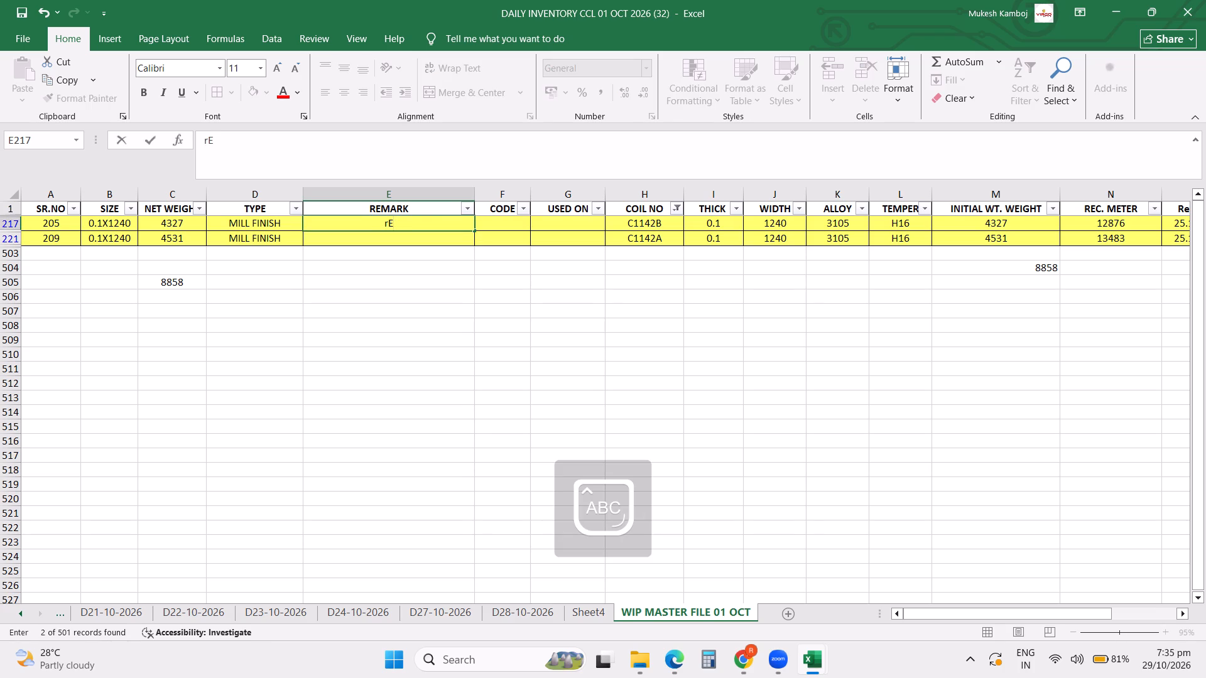
key(BackSpace)
key(BackSpace)
key(BackSpace)
text(Re)
text(tu)
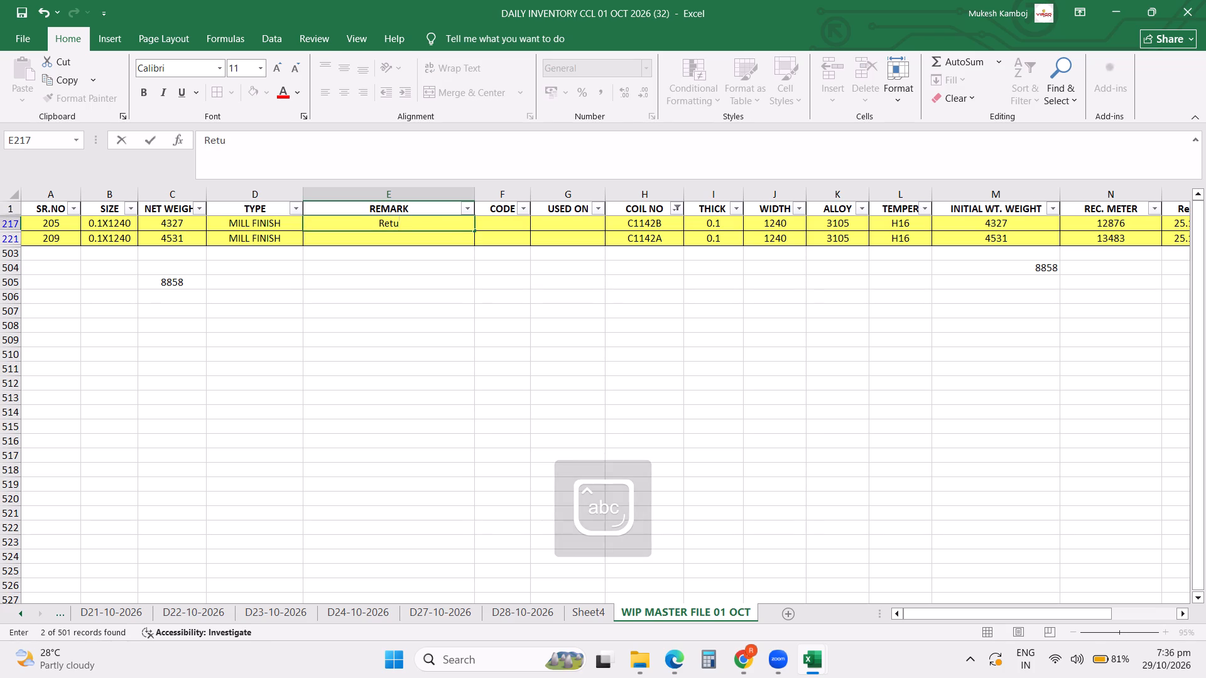
key(r)
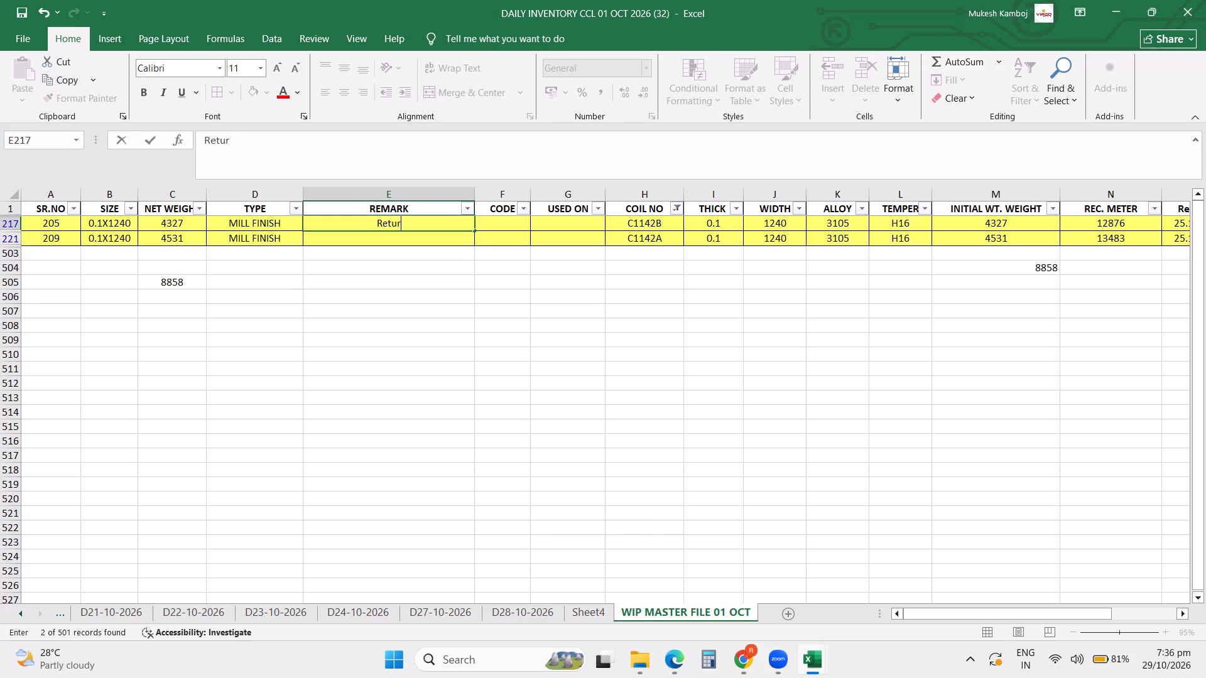
text(n)
key(space)
text(to m)
text(ill)
key(BackSpace)
key(BackSpace)
key(BackSpace)
key(BackSpace)
key(BackSpace)
key(space)
key(shift+f)
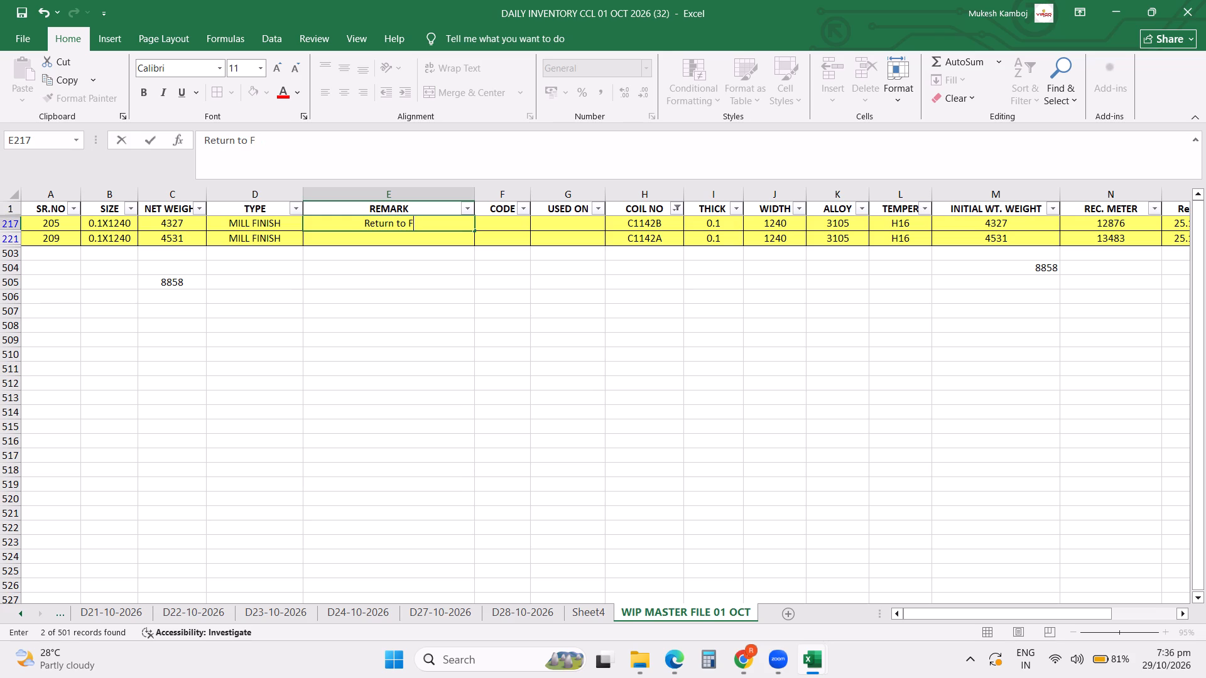
text(inish)
key(space)
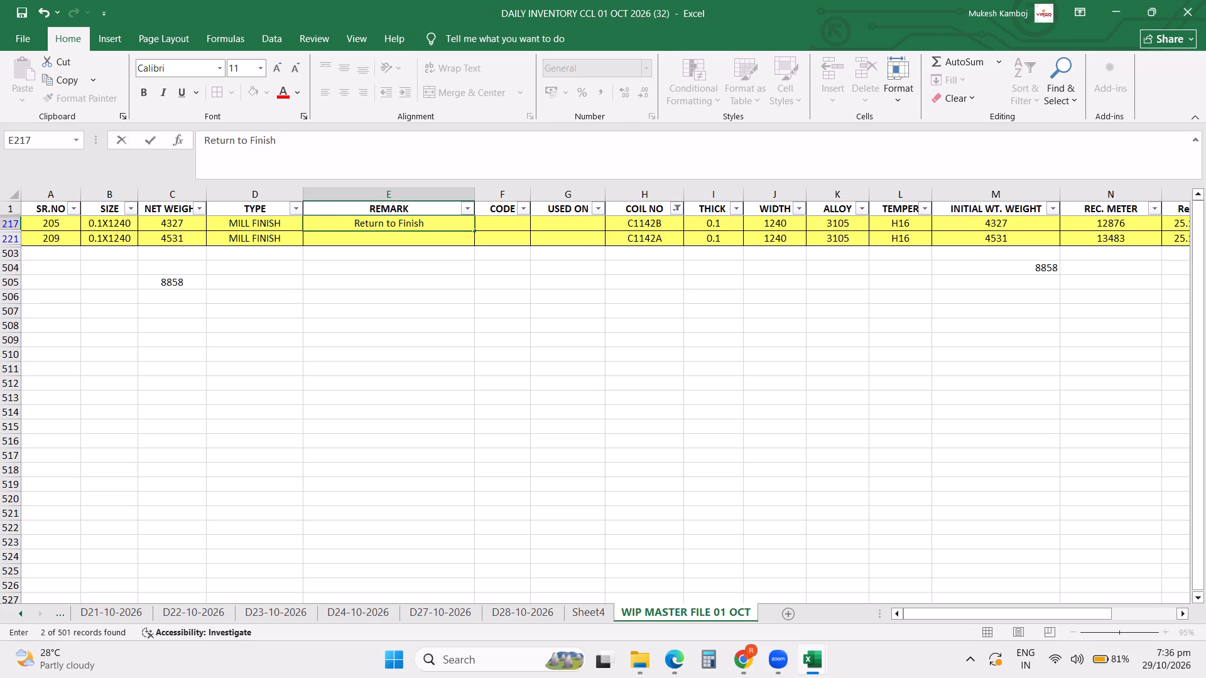
text(on)
key(space)
text(29)
text(oct)
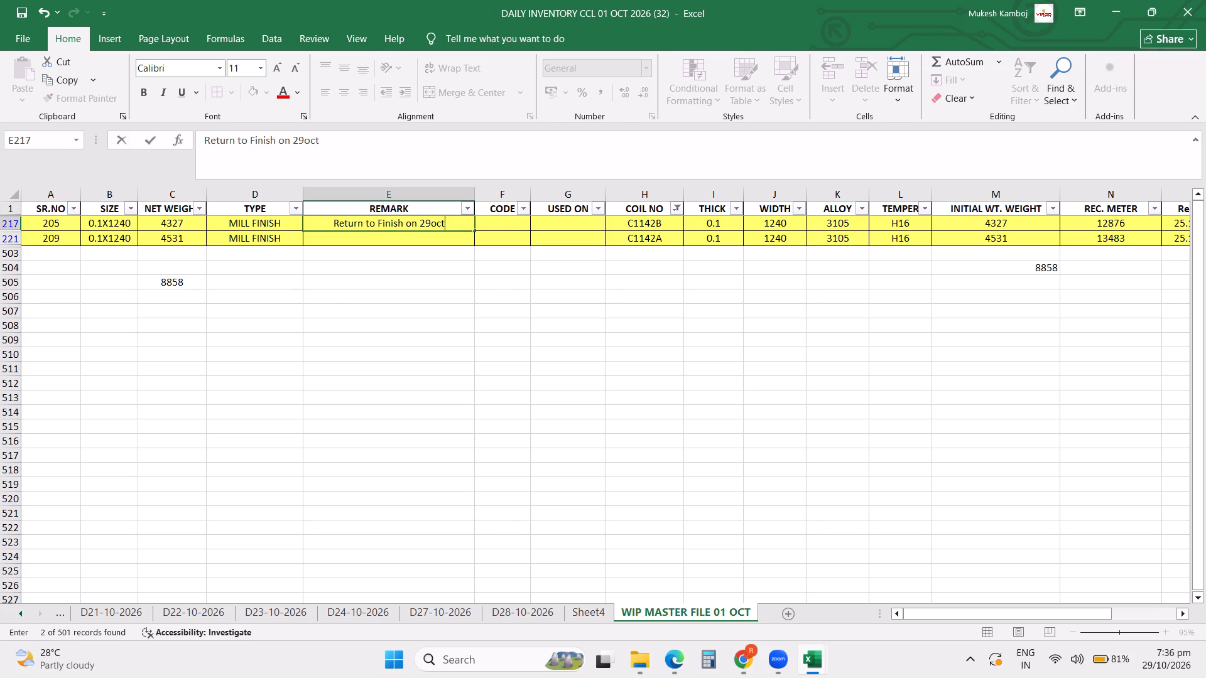
text(26)
key(Return)
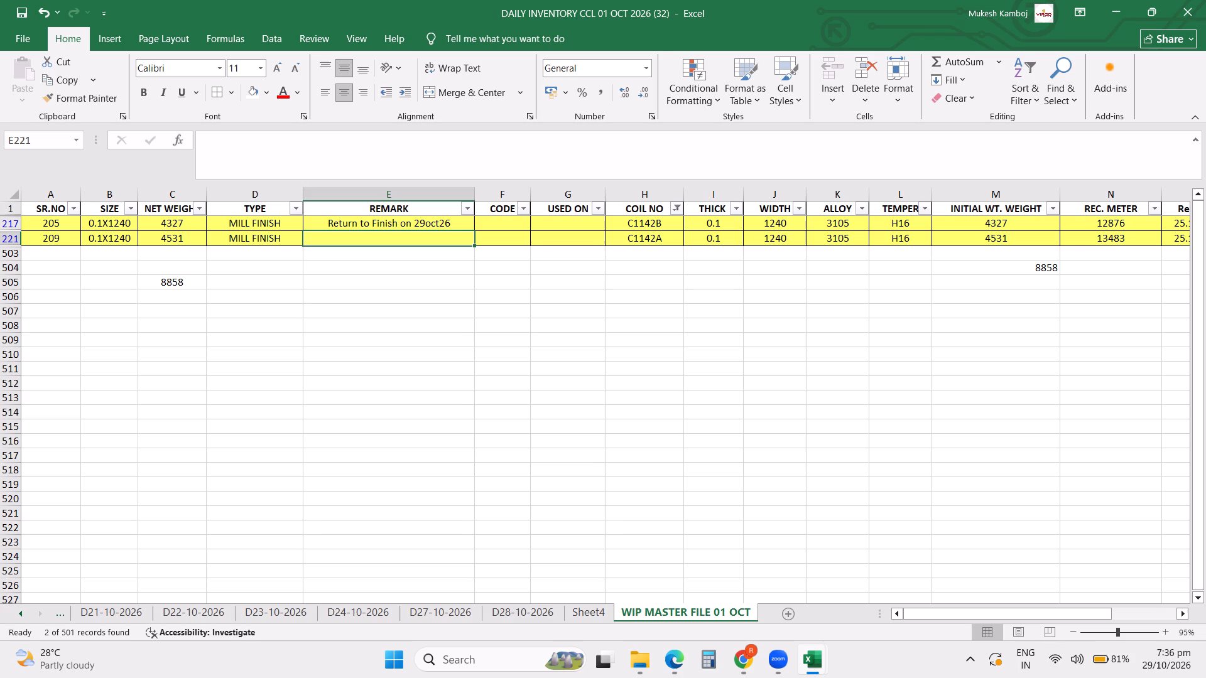
Clear the filter from the COIL NO column.
click(676, 207)
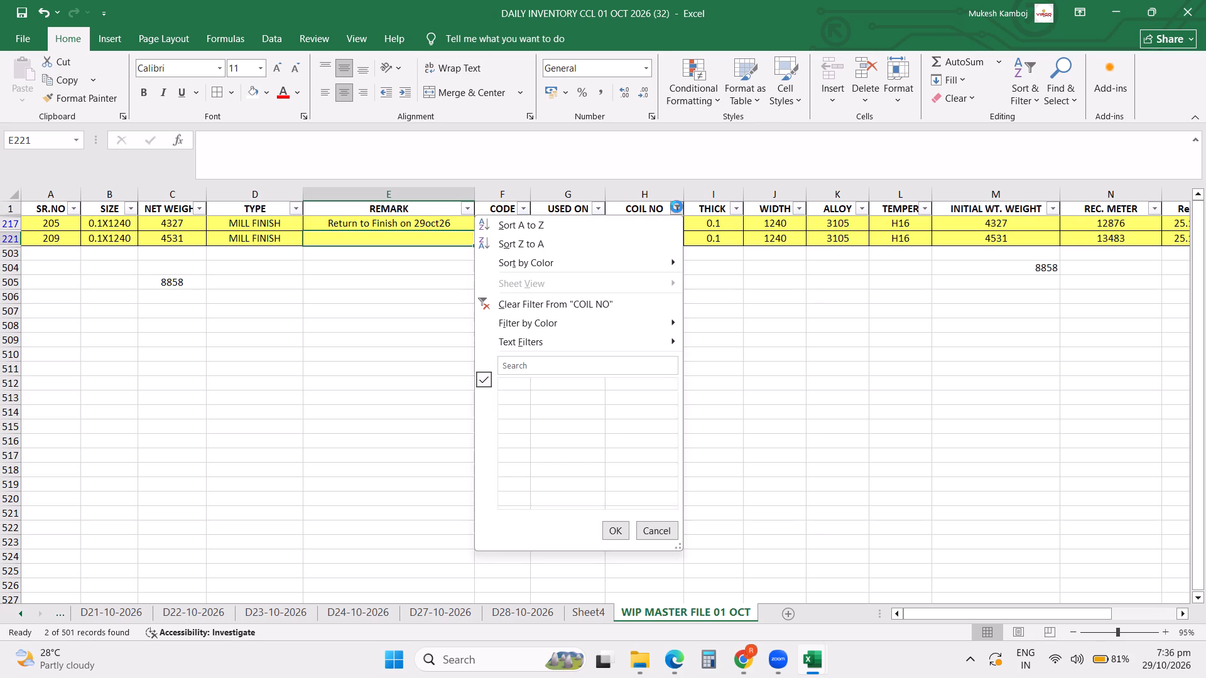
click(579, 303)
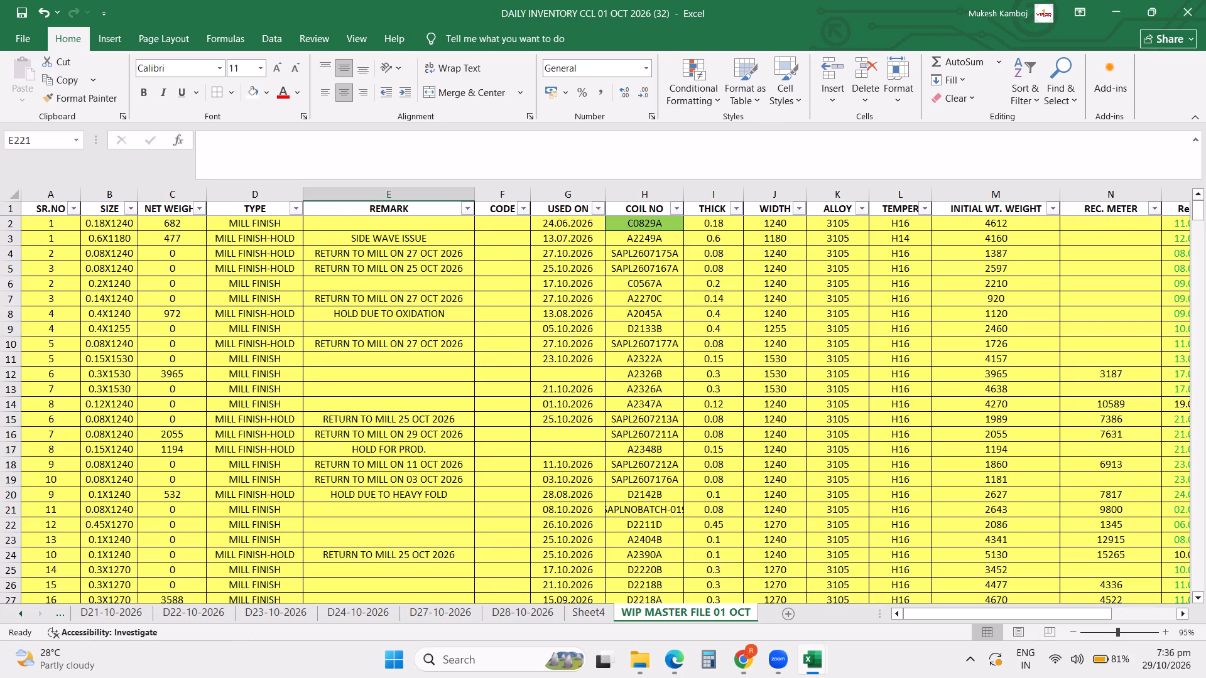
Filter the REMARK column to show only Return to Finish on 29oct26 and RETURN TO MILL ON 29 OCT 2026.
click(469, 212)
click(327, 376)
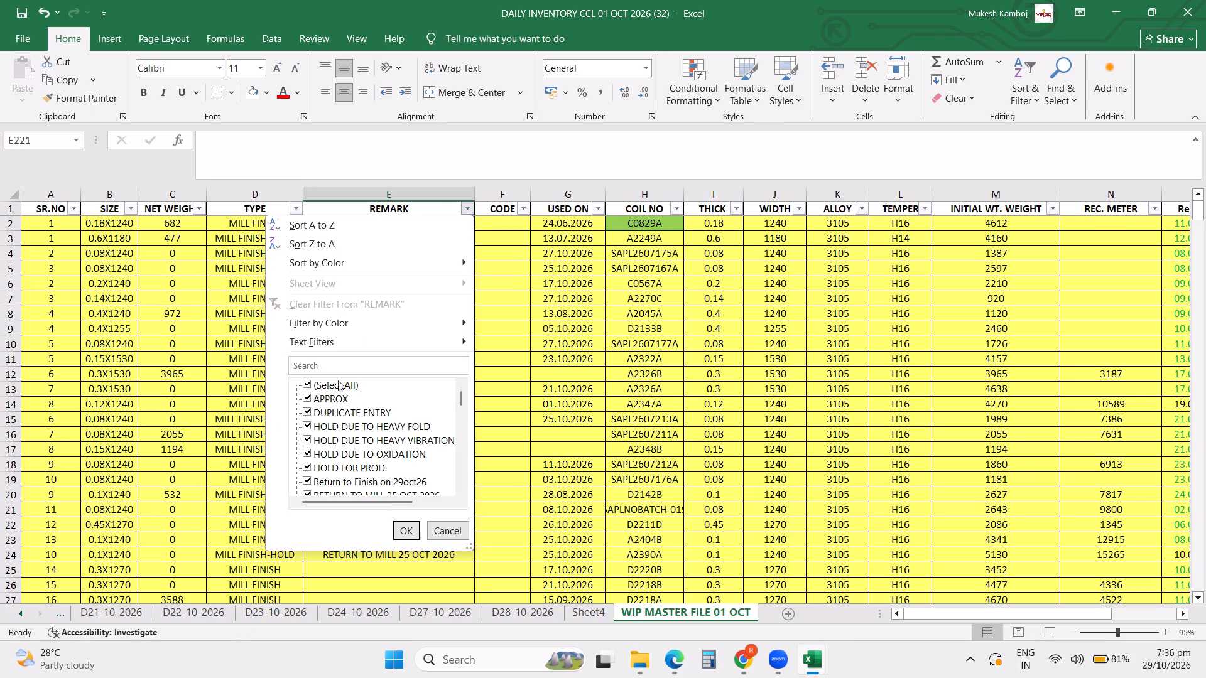
click(326, 387)
click(461, 460)
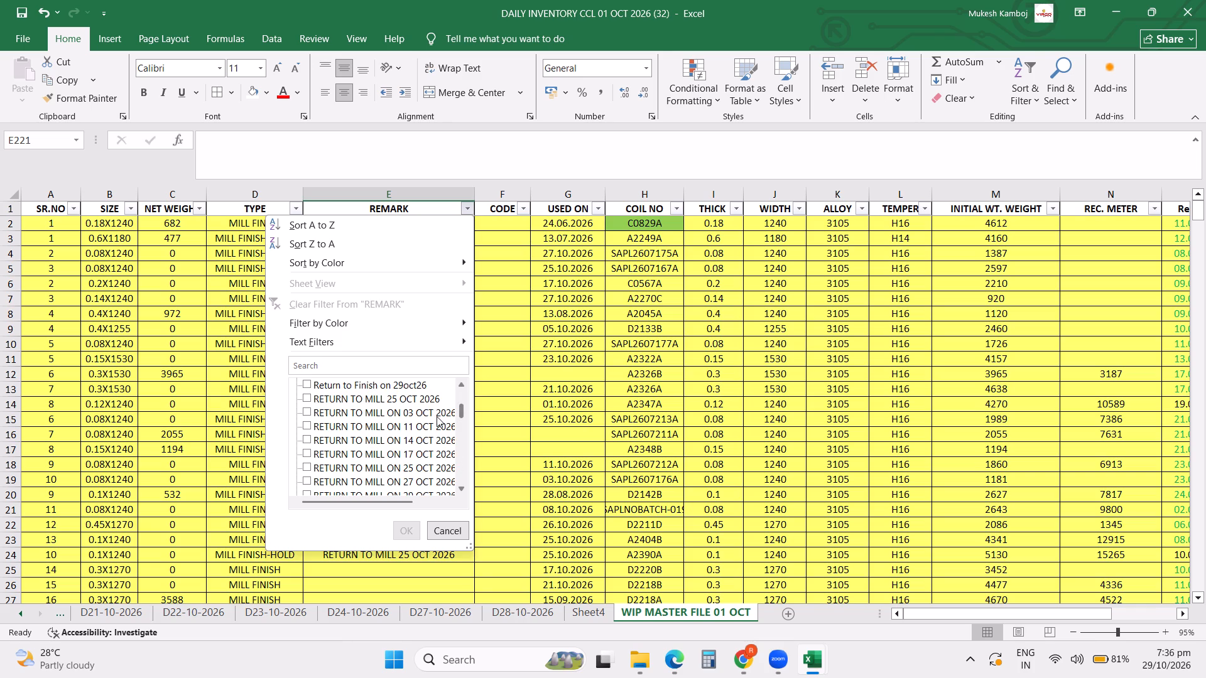
click(408, 387)
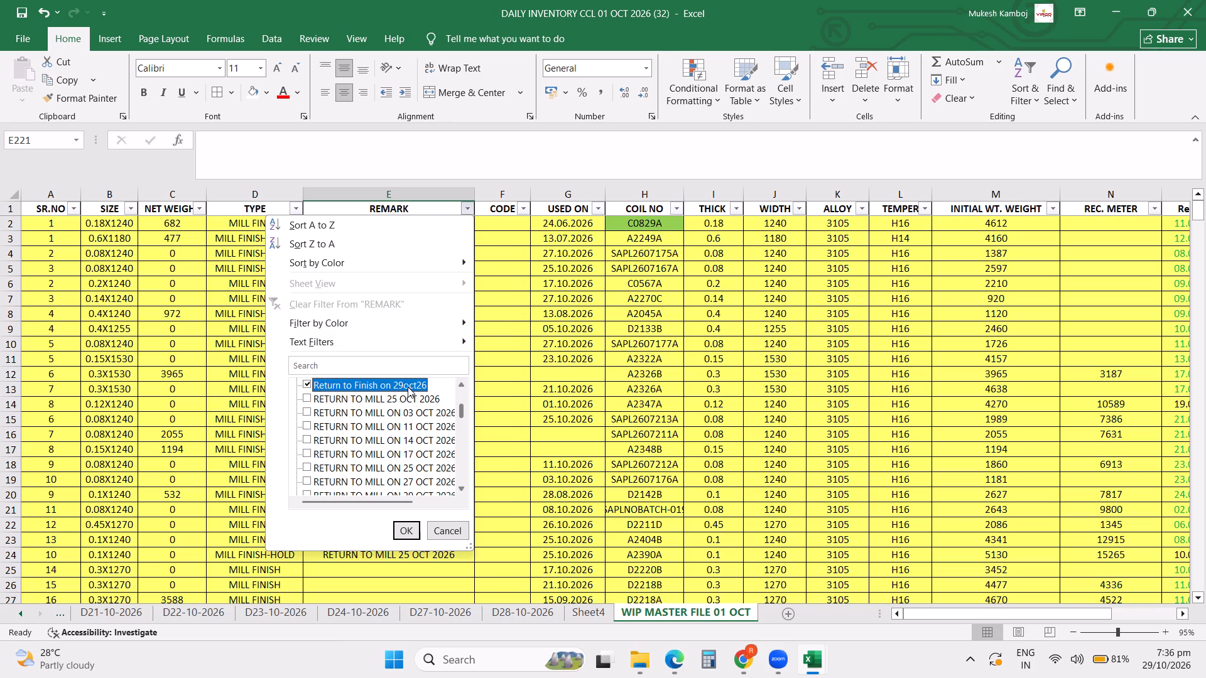
key(Down)
key(Down)
key(Down)
key(Down)
key(Down)
key(Down)
key(Down)
key(Down)
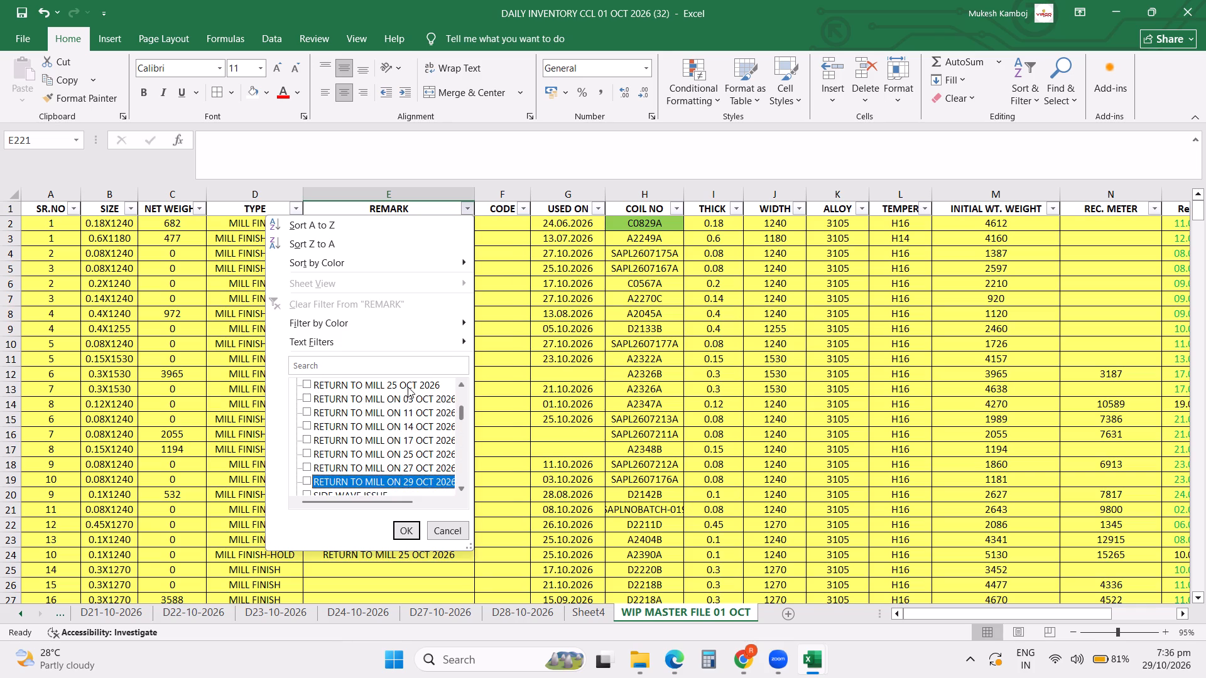
key(space)
key(Return)
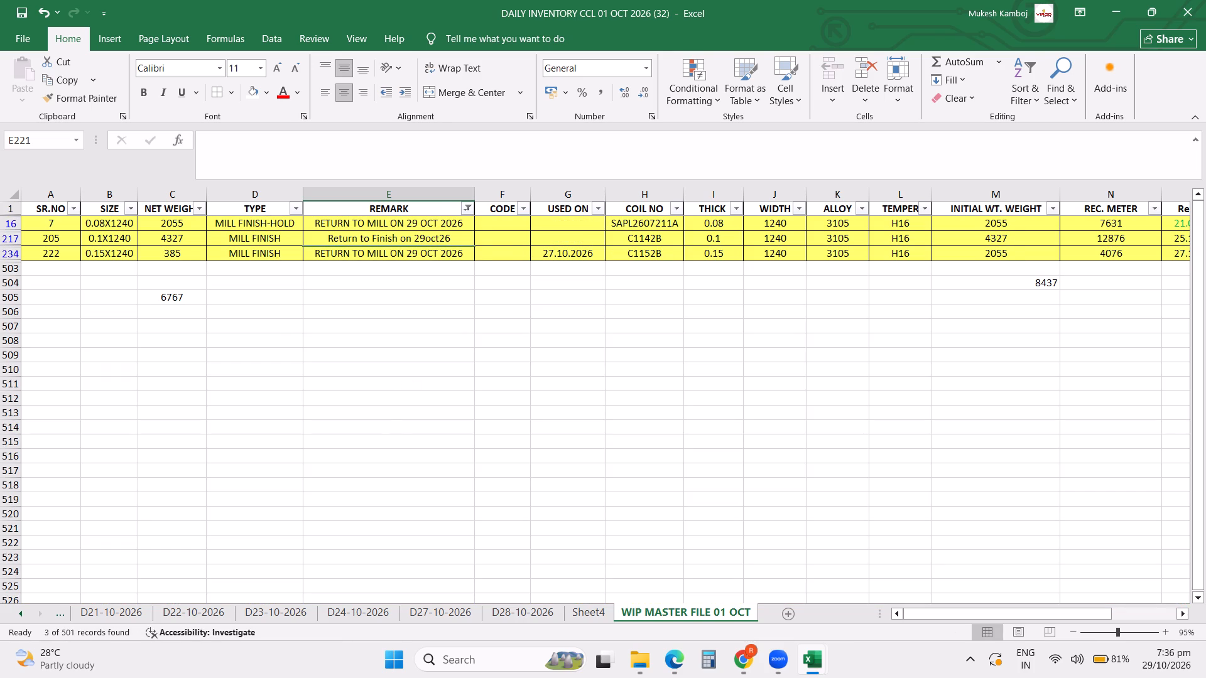
Replace coil C1142B's remark in row 217 with a copy of row 16's remark, RETURN TO MILL ON 29 OCT 2026.
click(375, 223)
key(ctrl+c)
key(Down)
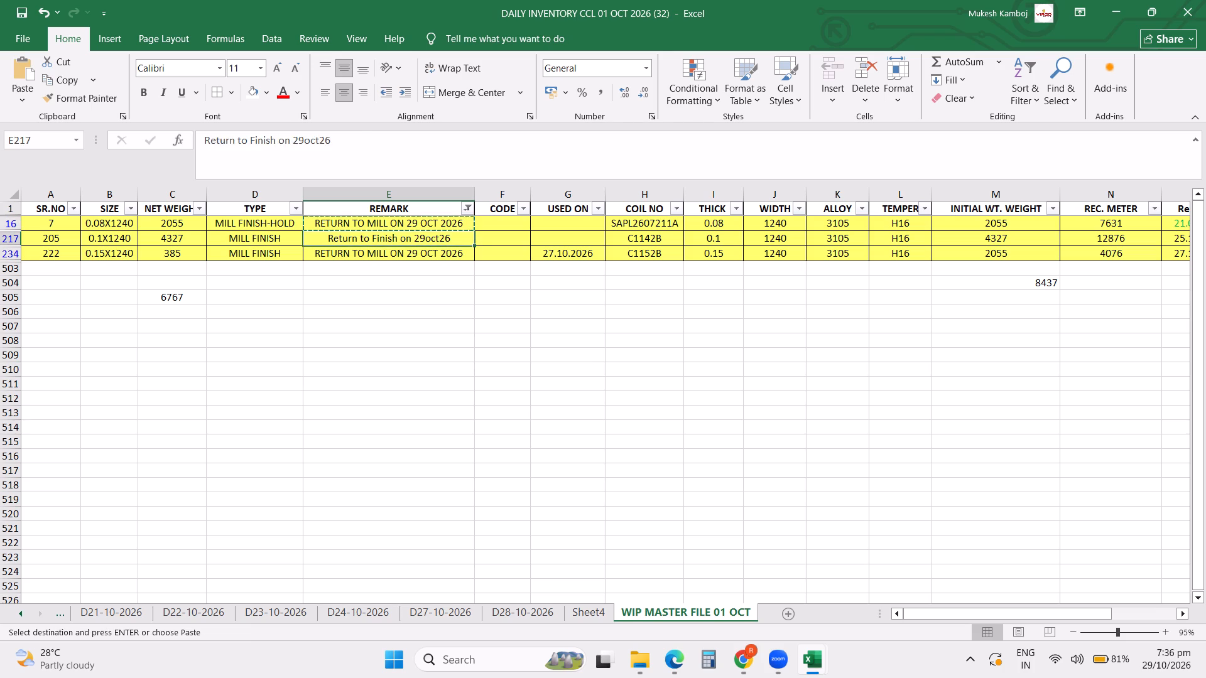
key(Return)
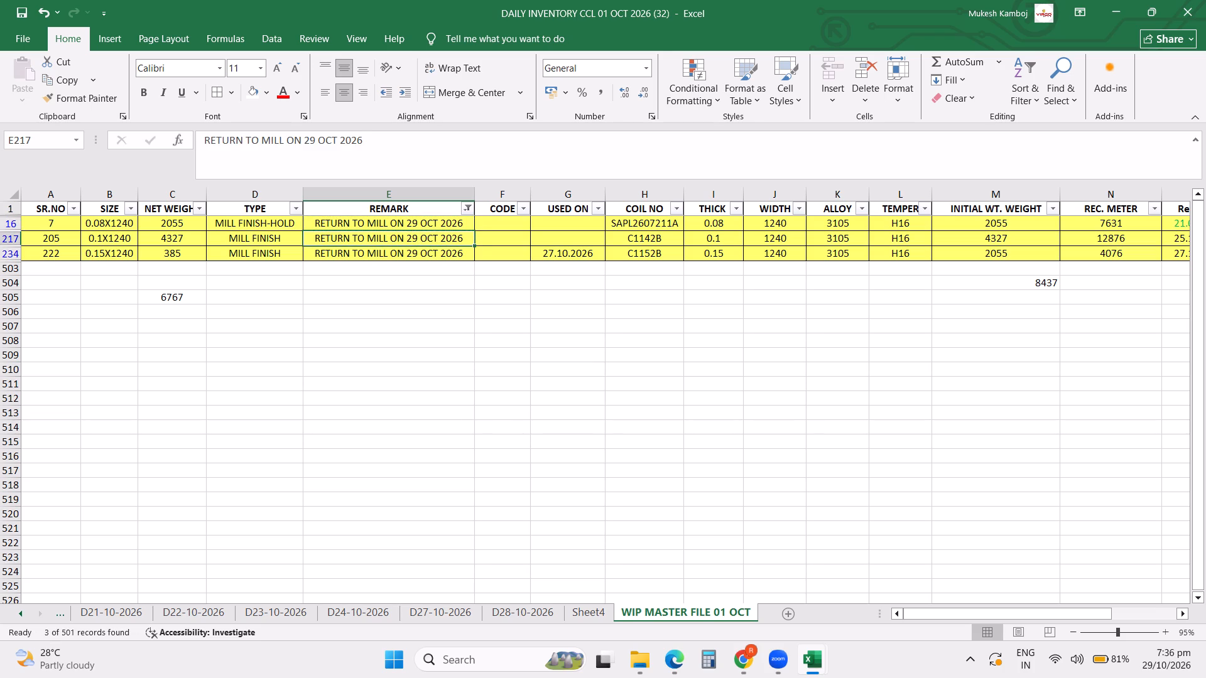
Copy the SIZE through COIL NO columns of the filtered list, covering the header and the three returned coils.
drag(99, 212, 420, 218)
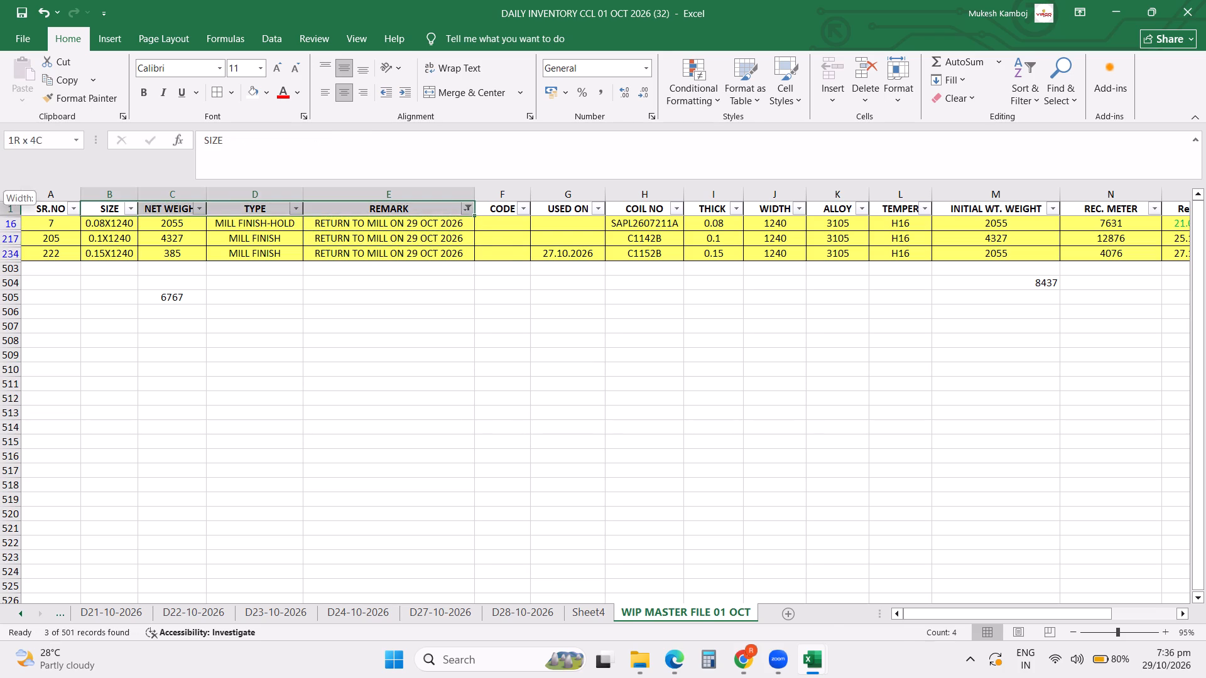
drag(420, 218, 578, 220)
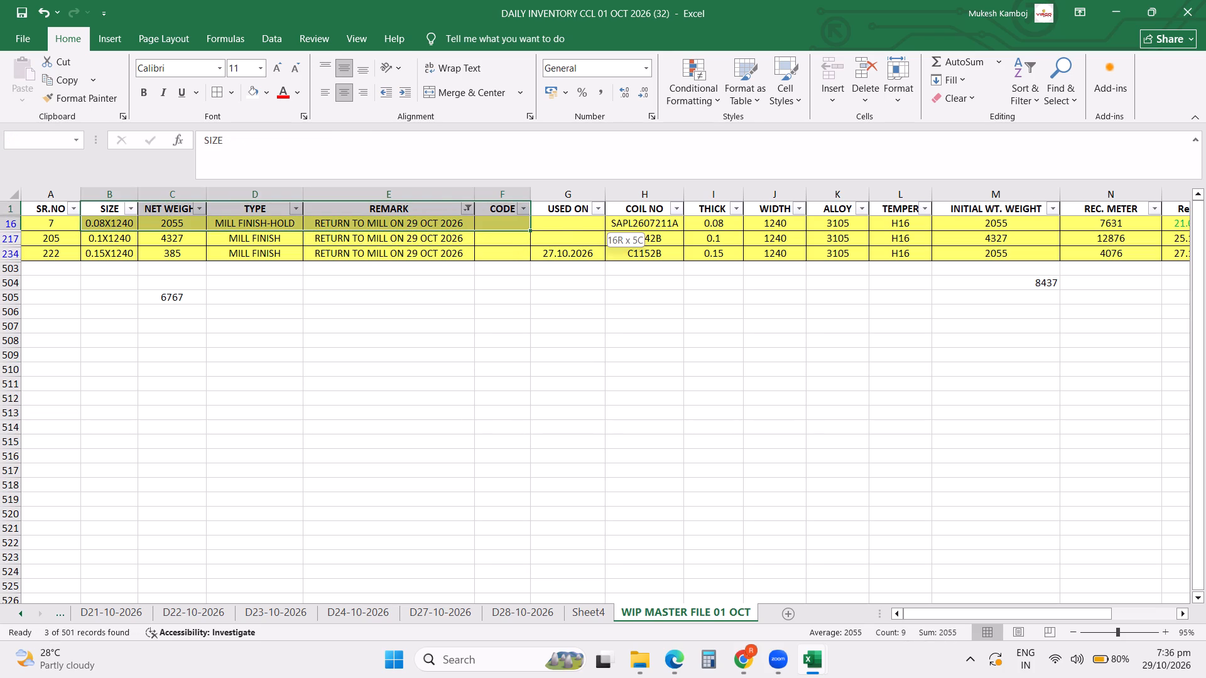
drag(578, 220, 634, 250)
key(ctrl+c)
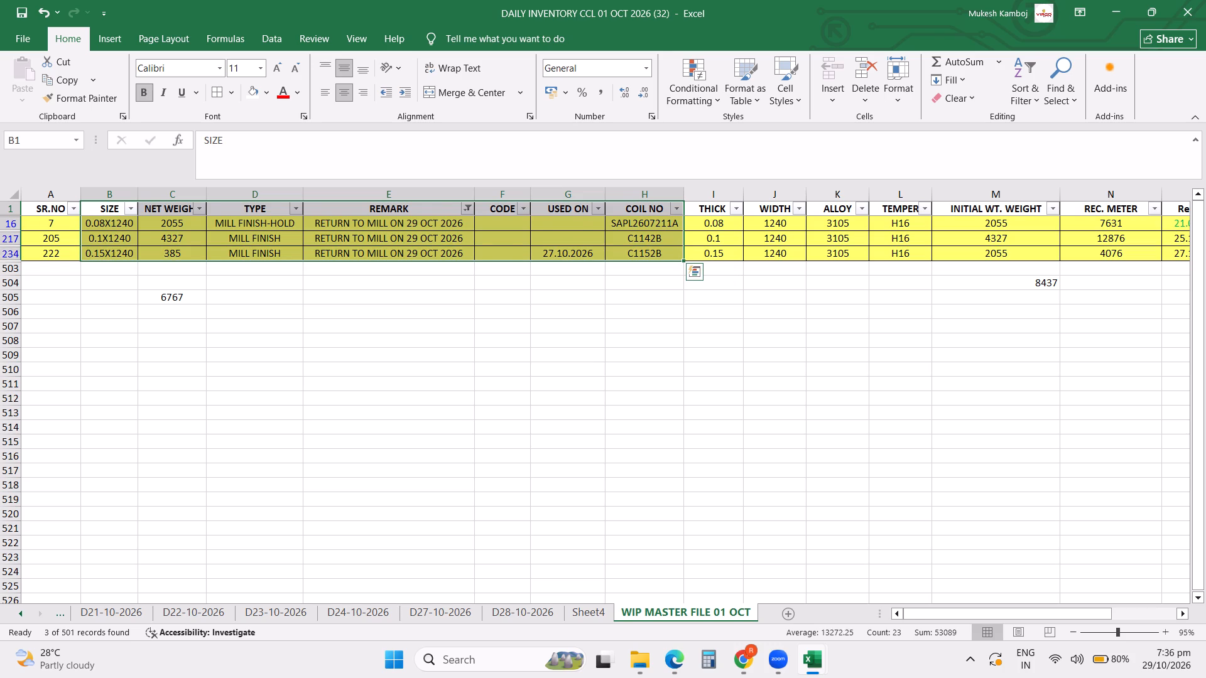
Switch to the Oct data workbook and open Sheet14 with the returned coil list.
click(806, 662)
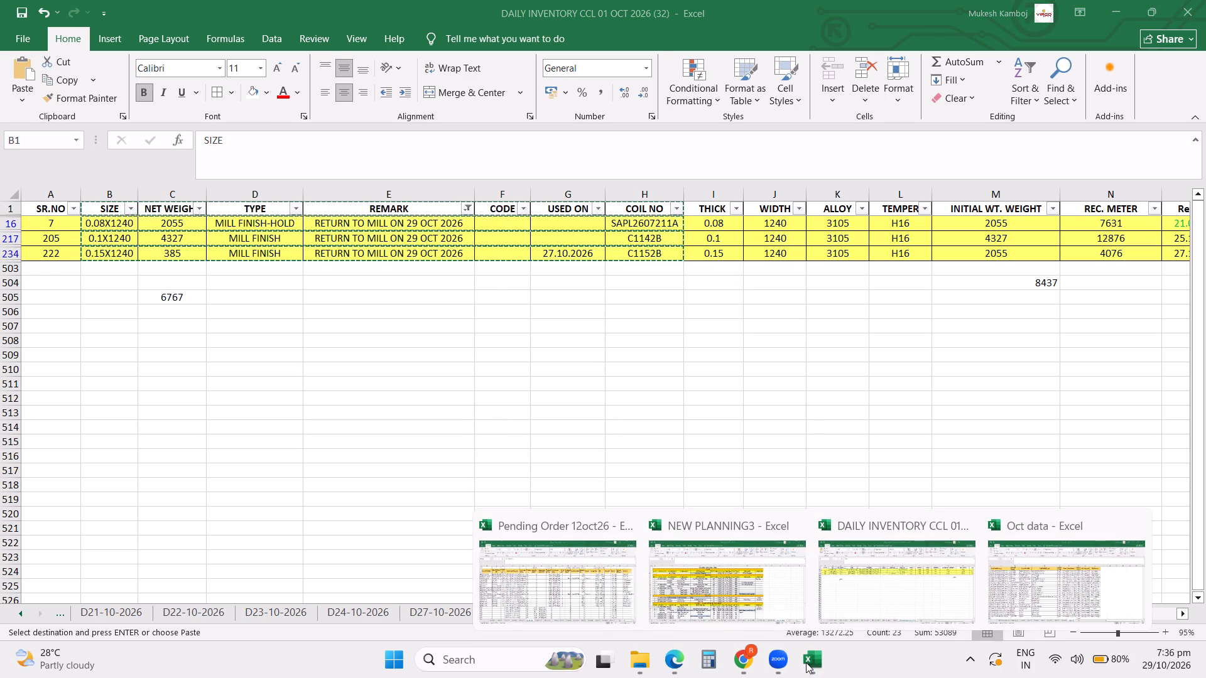
click(1021, 585)
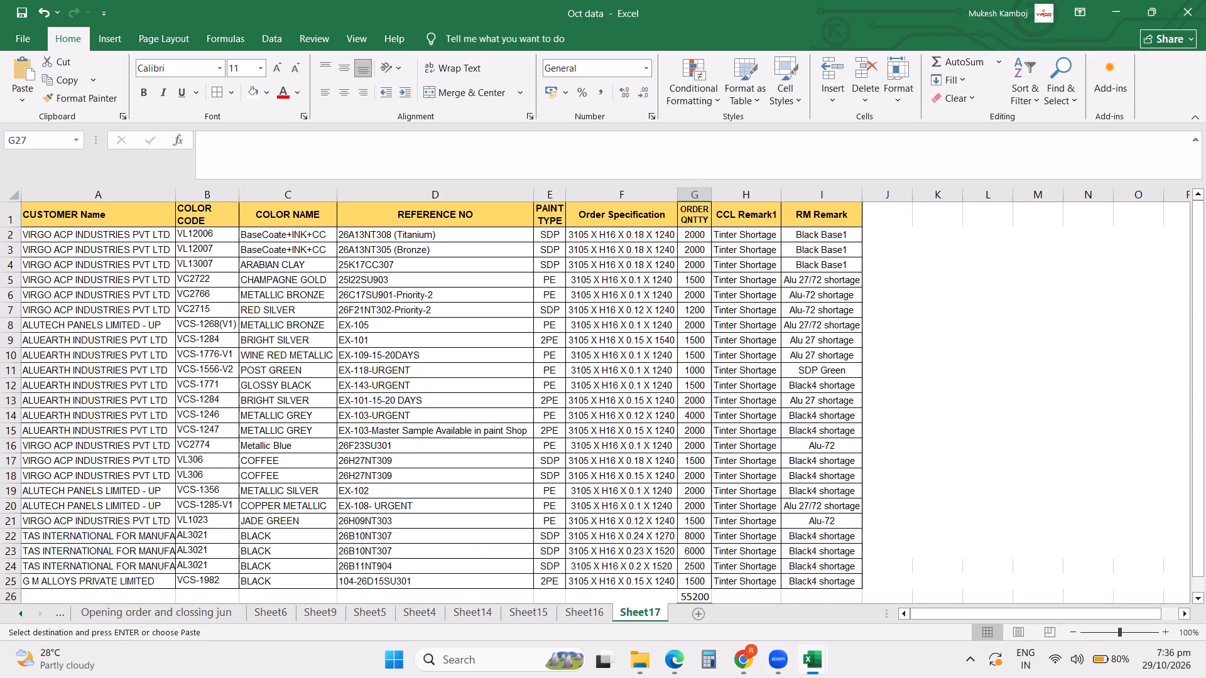
click(575, 604)
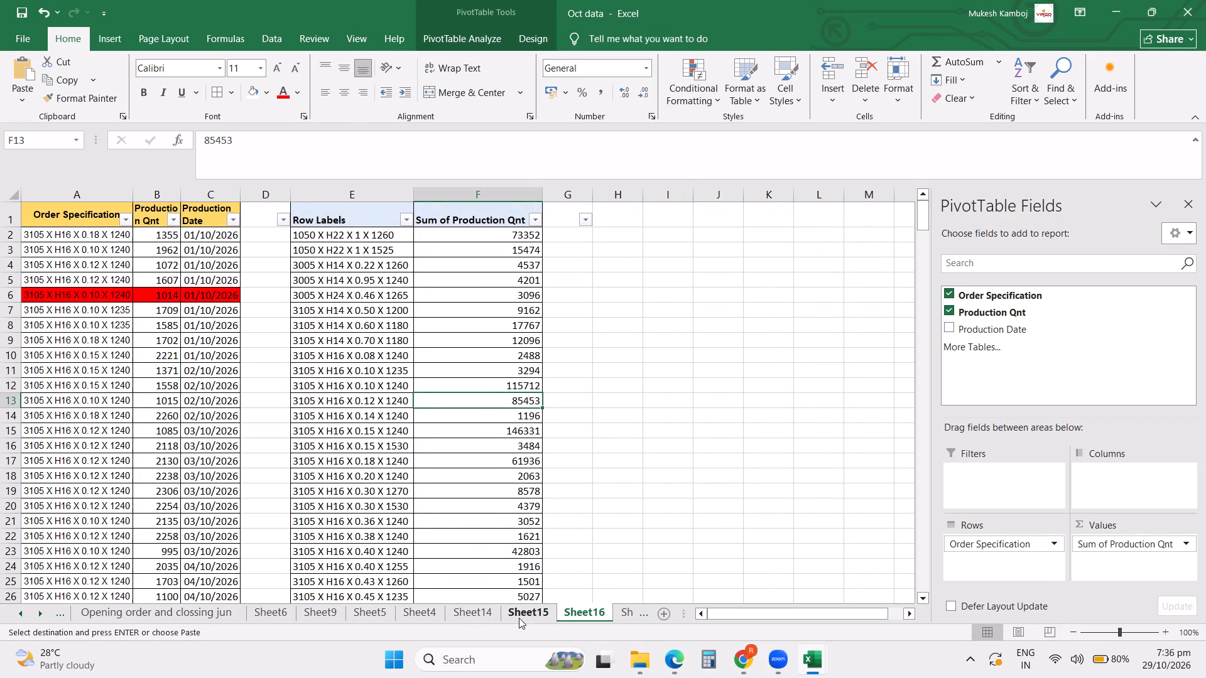
click(519, 618)
click(481, 606)
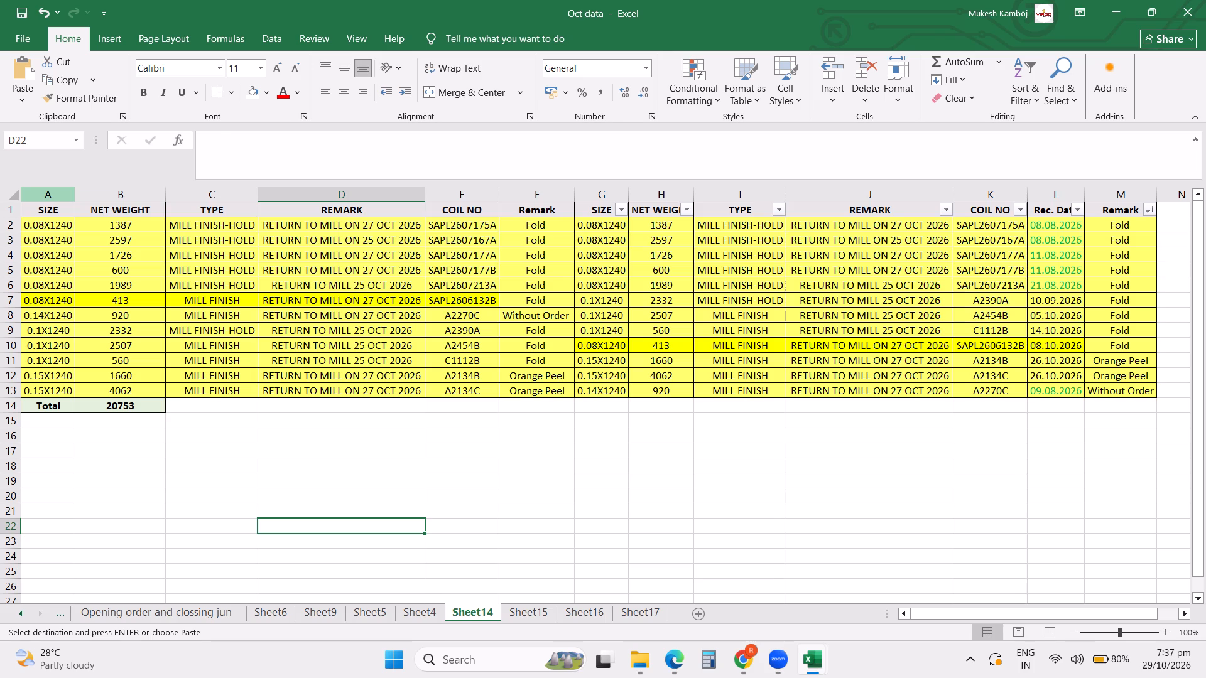
Delete columns A through F on Sheet14, removing the first copy of the returned coil table.
drag(55, 188, 347, 193)
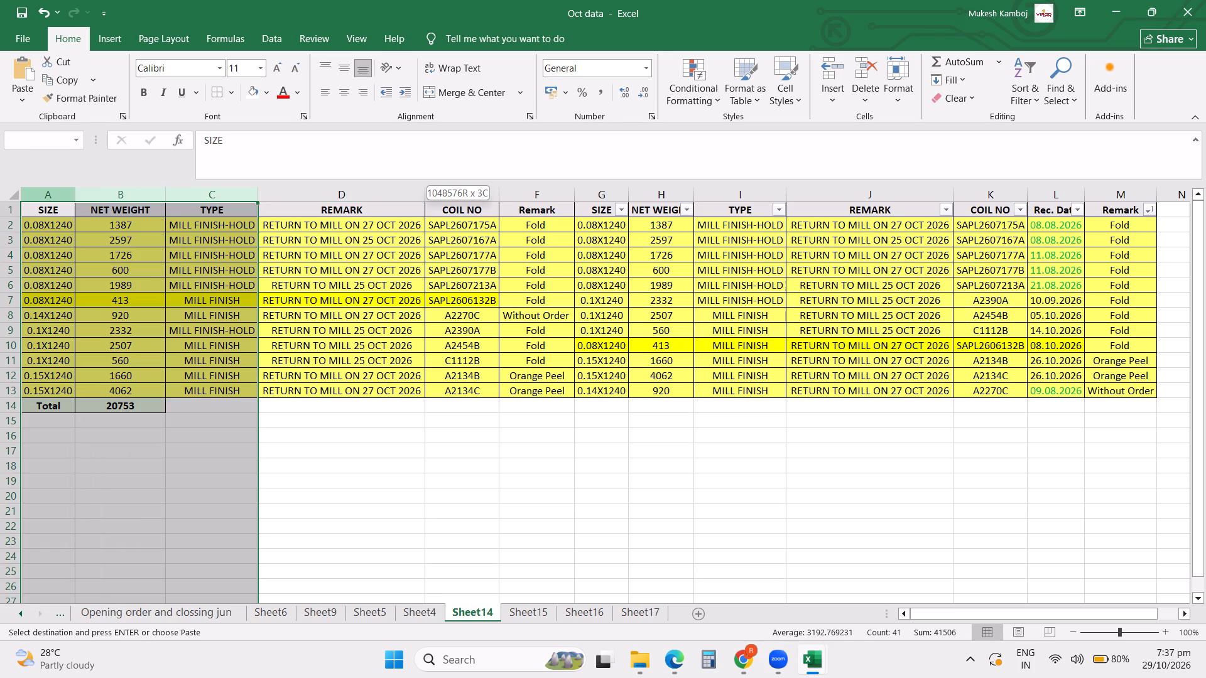
drag(347, 193, 415, 191)
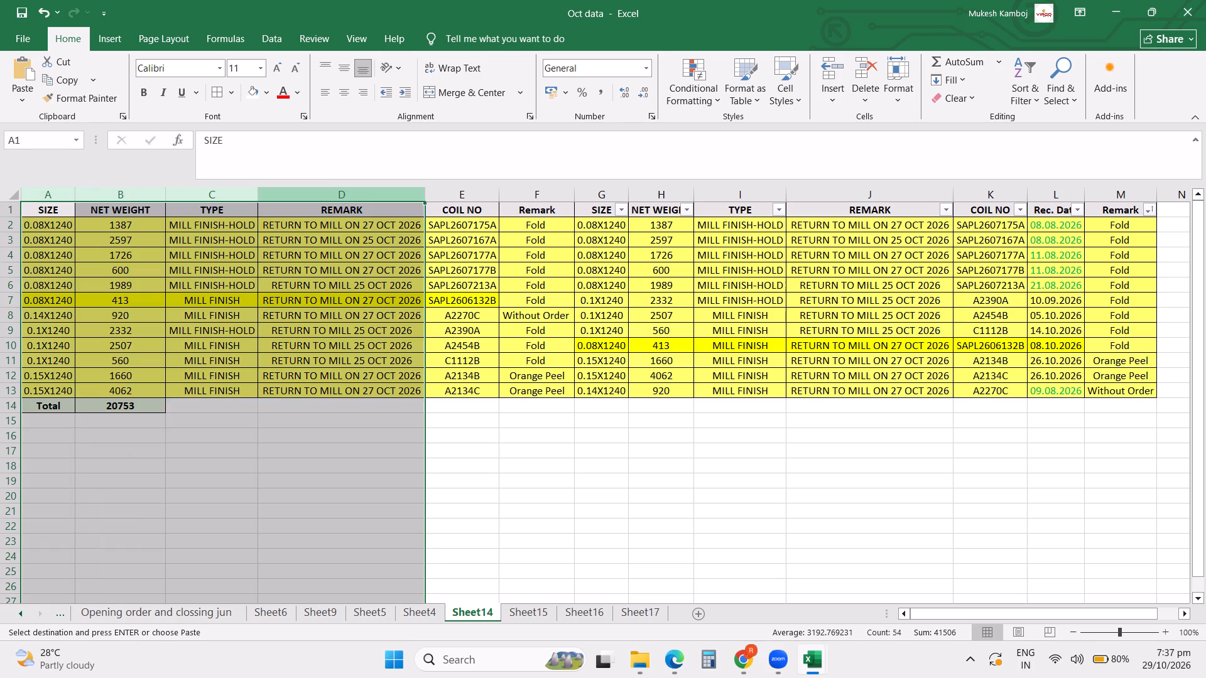
key(shift+Right)
key(shift+Right)
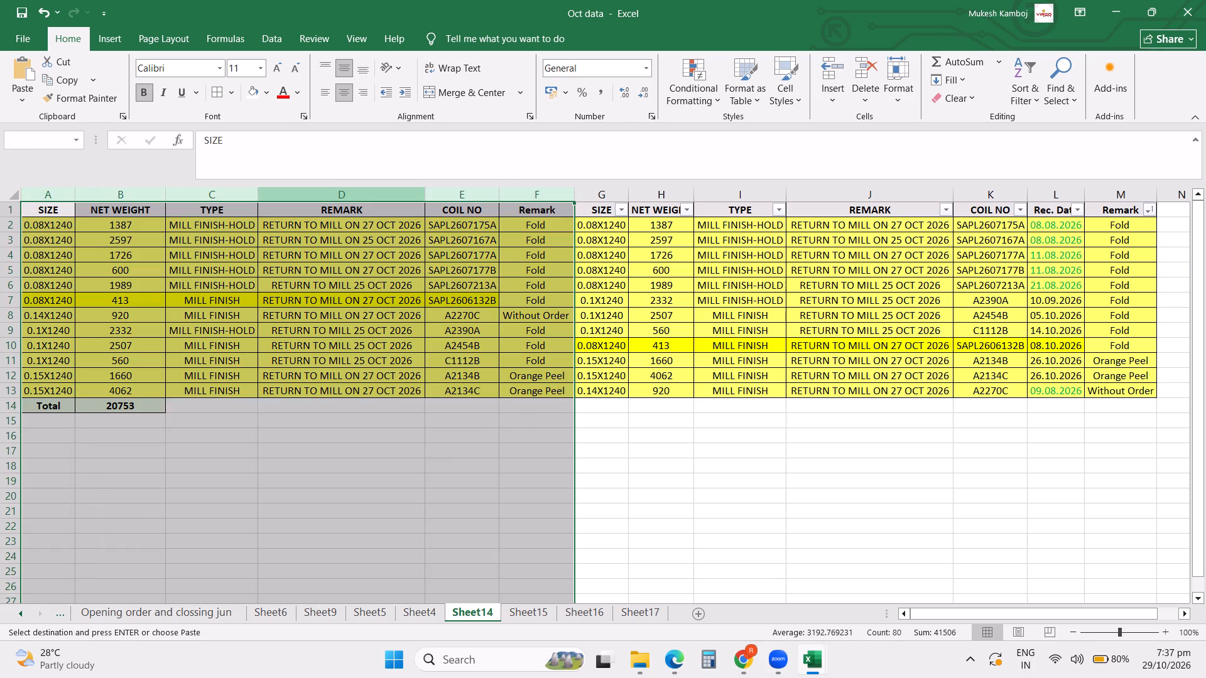
key(ctrl+minus)
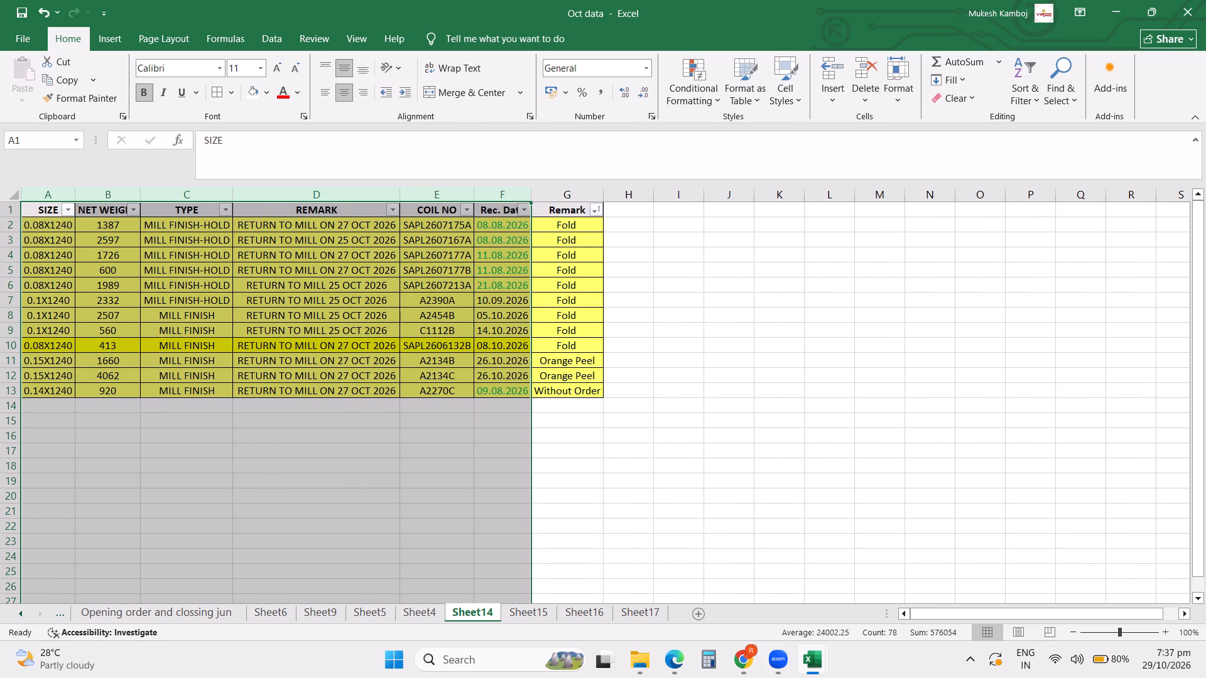
Try to paste the copied coil list at cell A15, below the returned coil table on Sheet14.
click(60, 403)
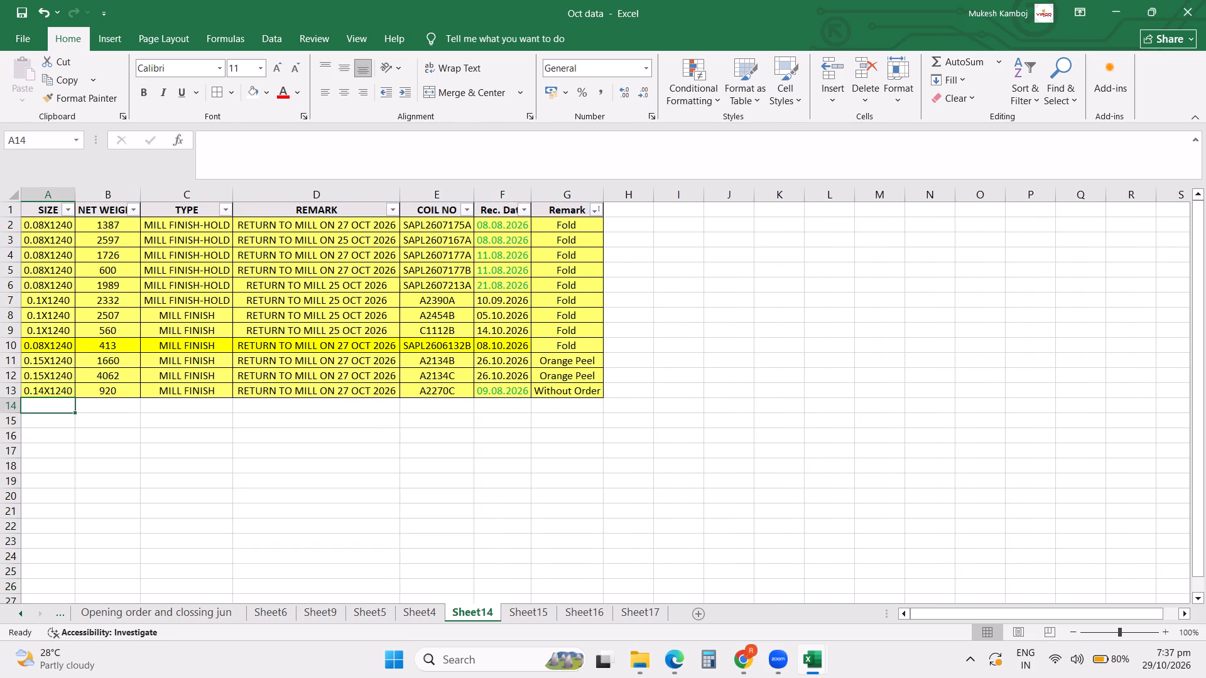
key(Down)
key(ctrl+v)
Switch to the daily inventory workbook and copy the filtered list's header and three returned coils, from SIZE through Rec. Date.
click(803, 669)
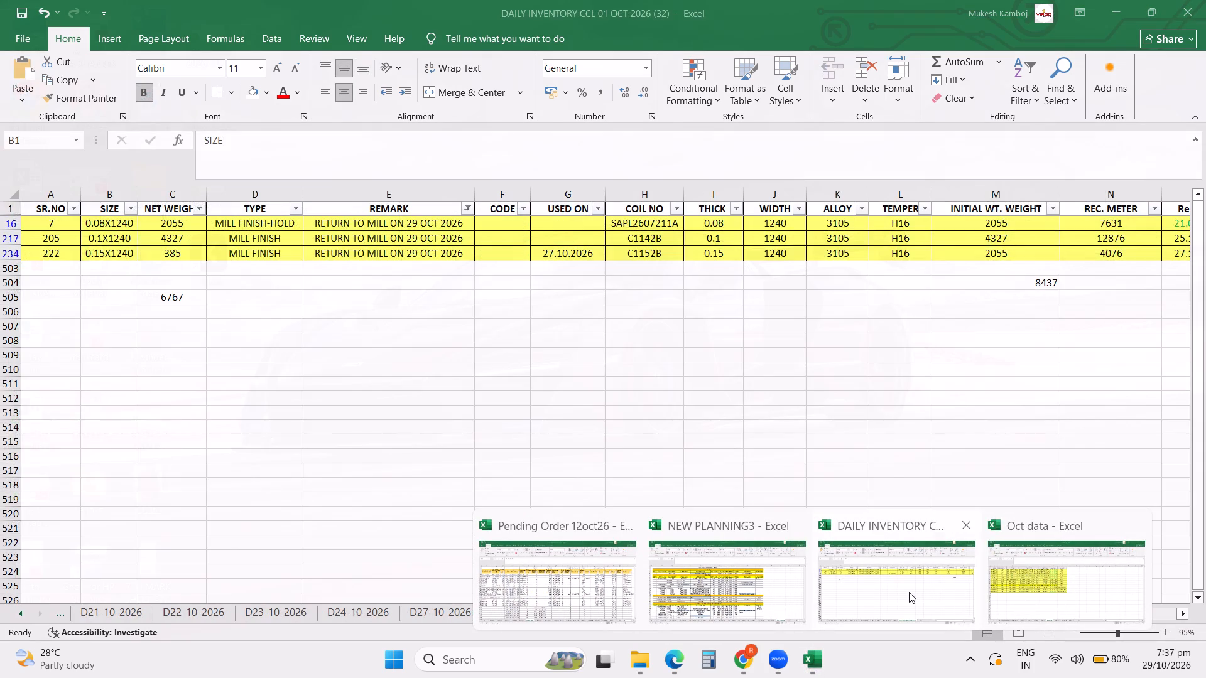
click(909, 592)
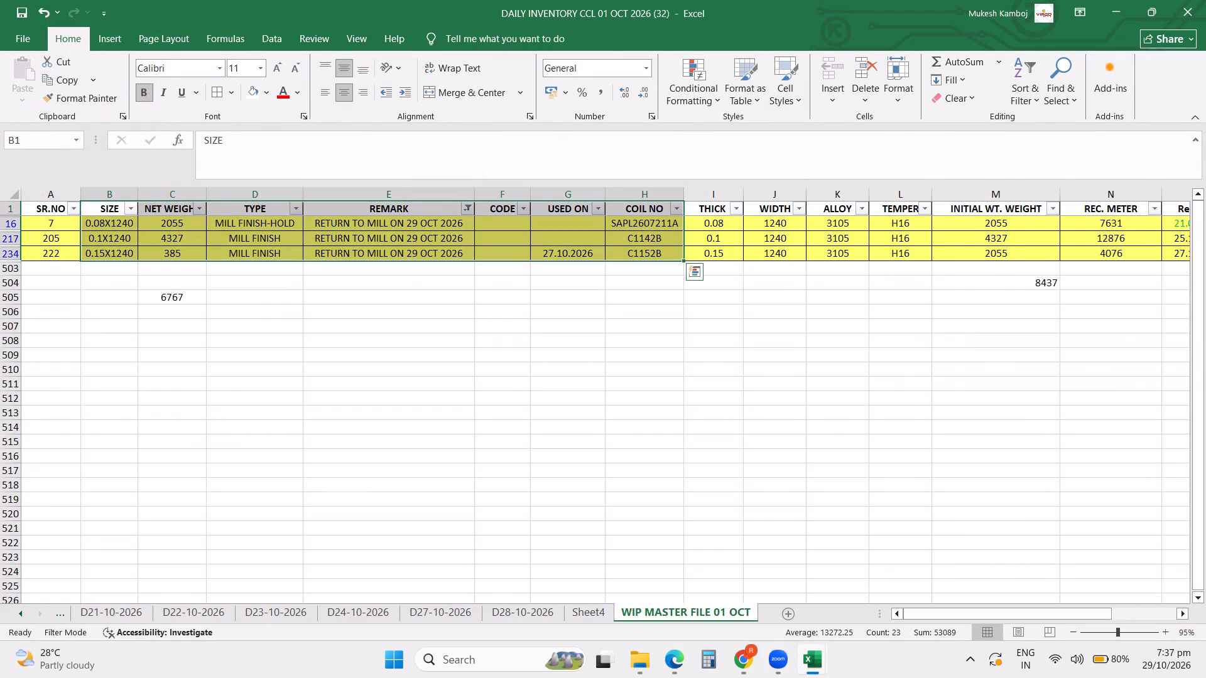
key(shift+Right)
key(shift+Right)
key(shift+Right)
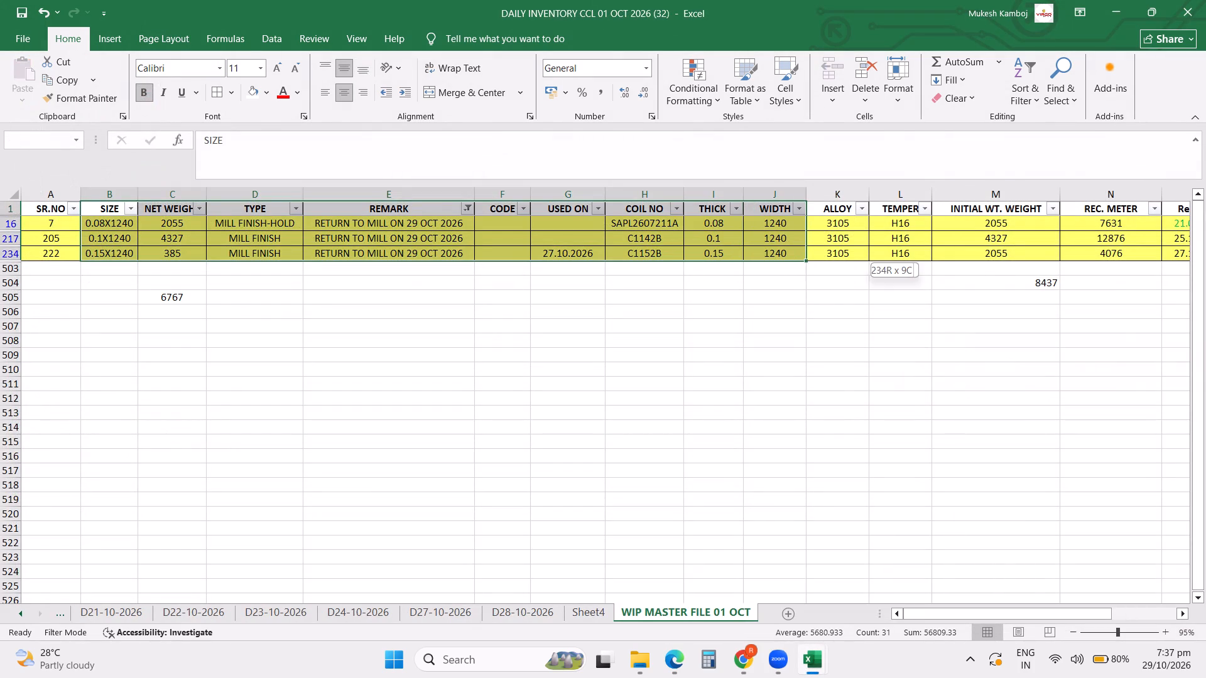
key(shift+Right)
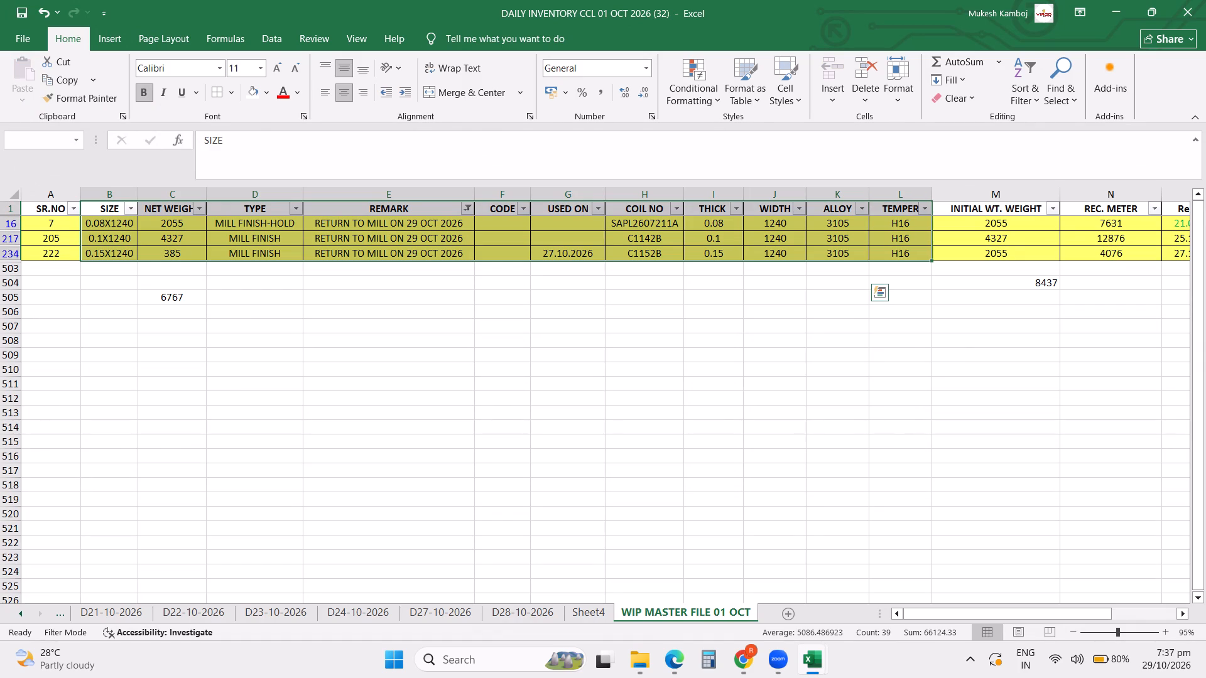
key(shift+Right)
key(shift+Right)
key(shift+Right)
key(shift+Right)
key(shift+Left)
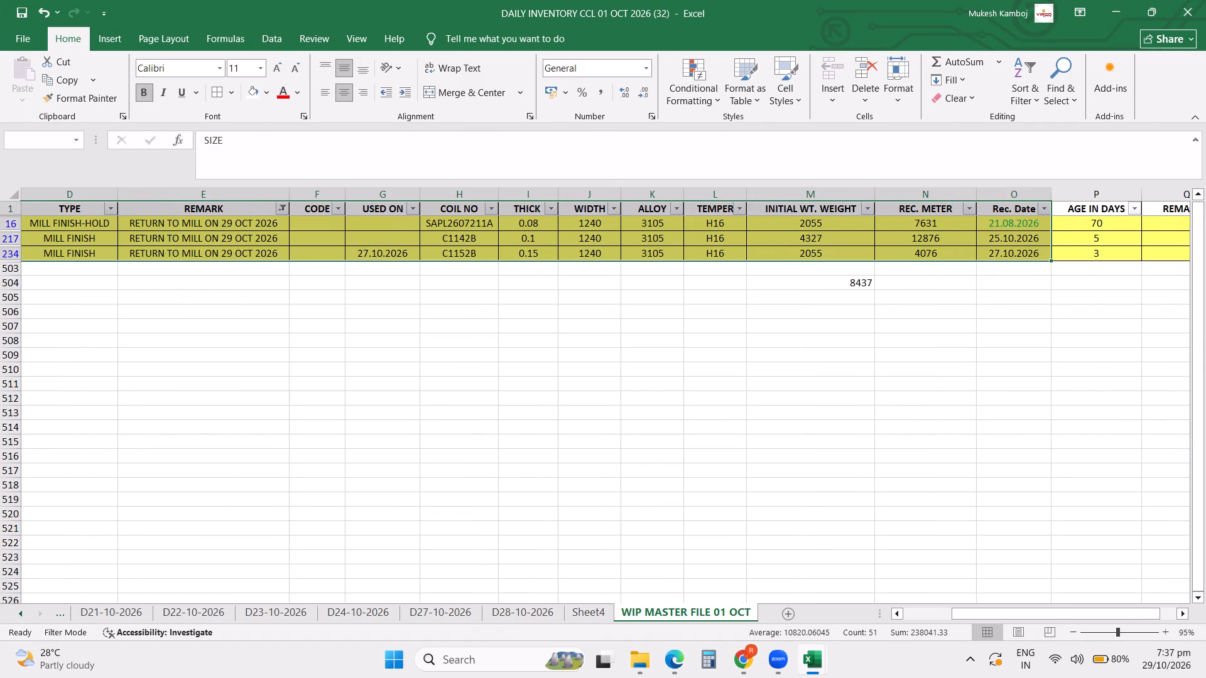
key(ctrl+c)
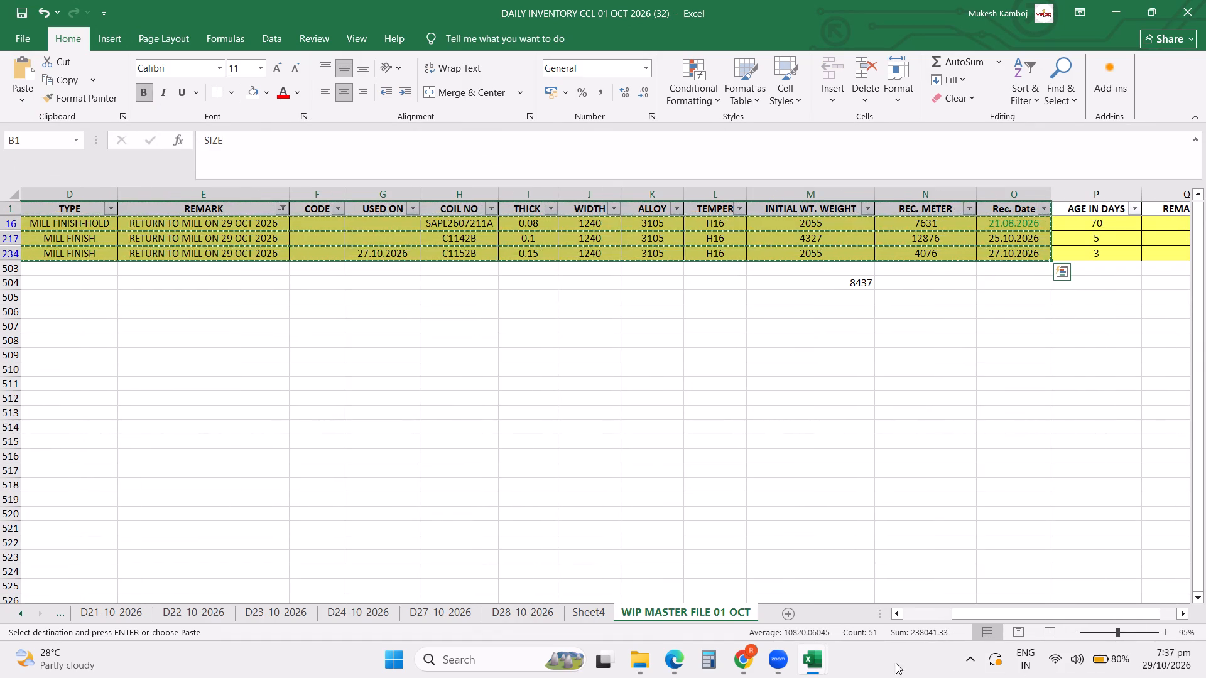
Switch back to the Oct data workbook and paste the copied coil rows at A15 on Sheet14.
click(819, 654)
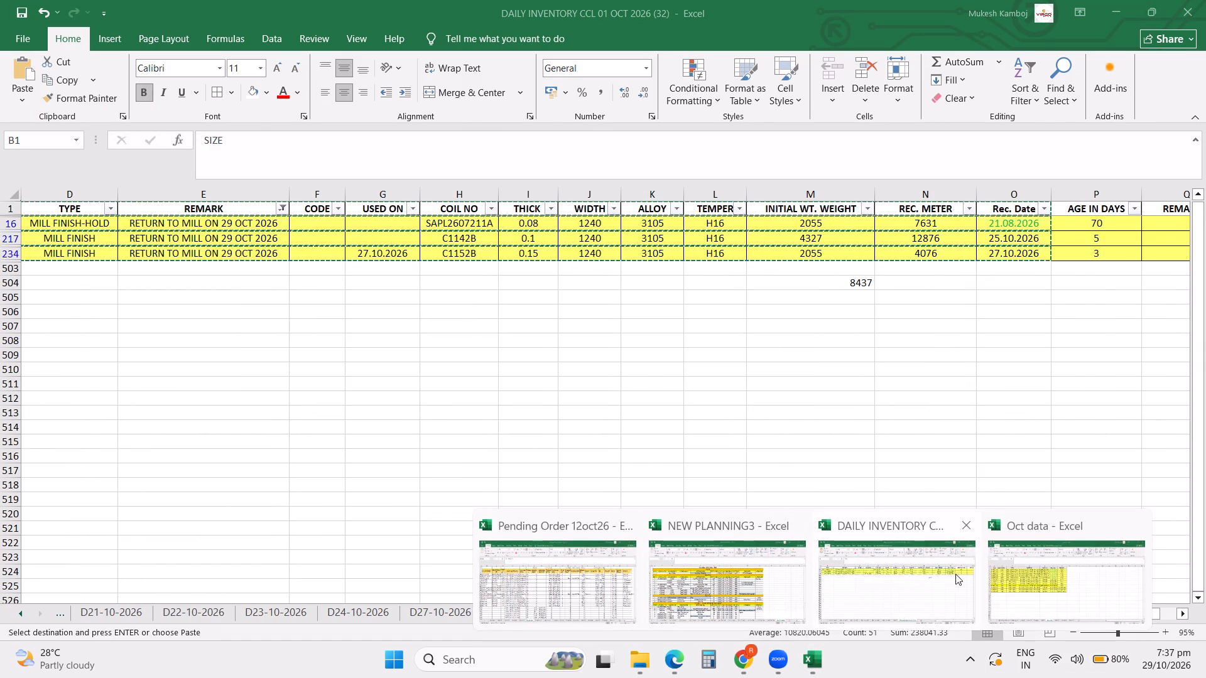
click(922, 584)
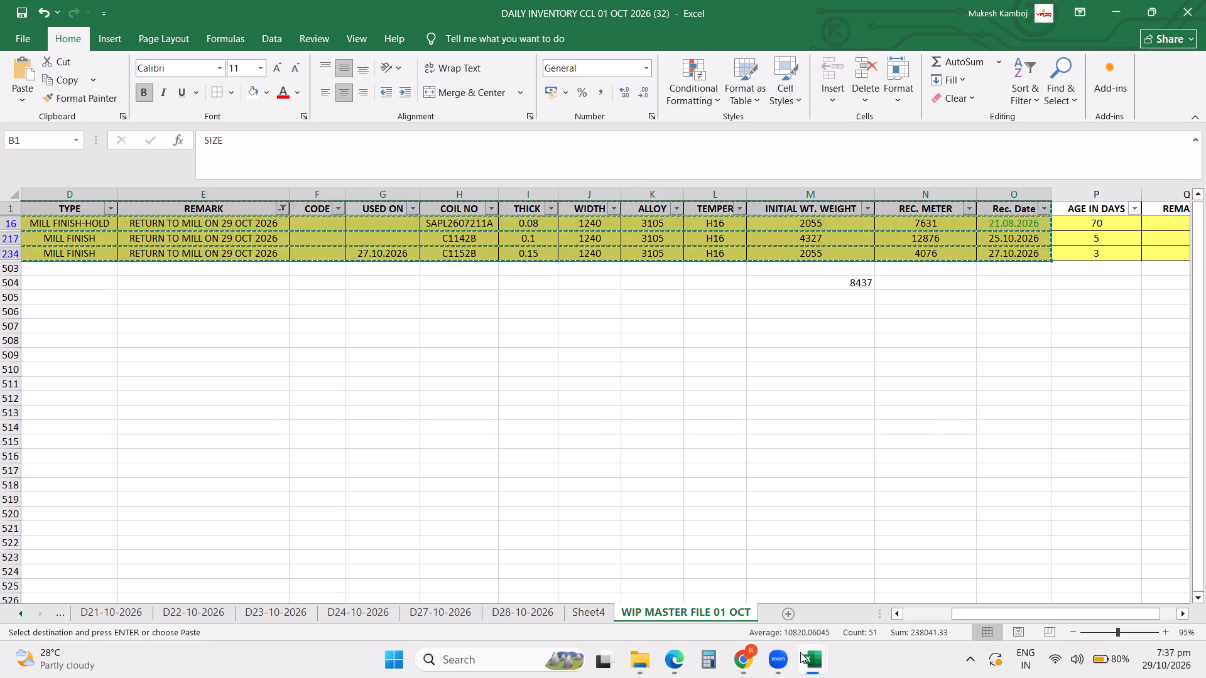
click(802, 657)
click(1002, 584)
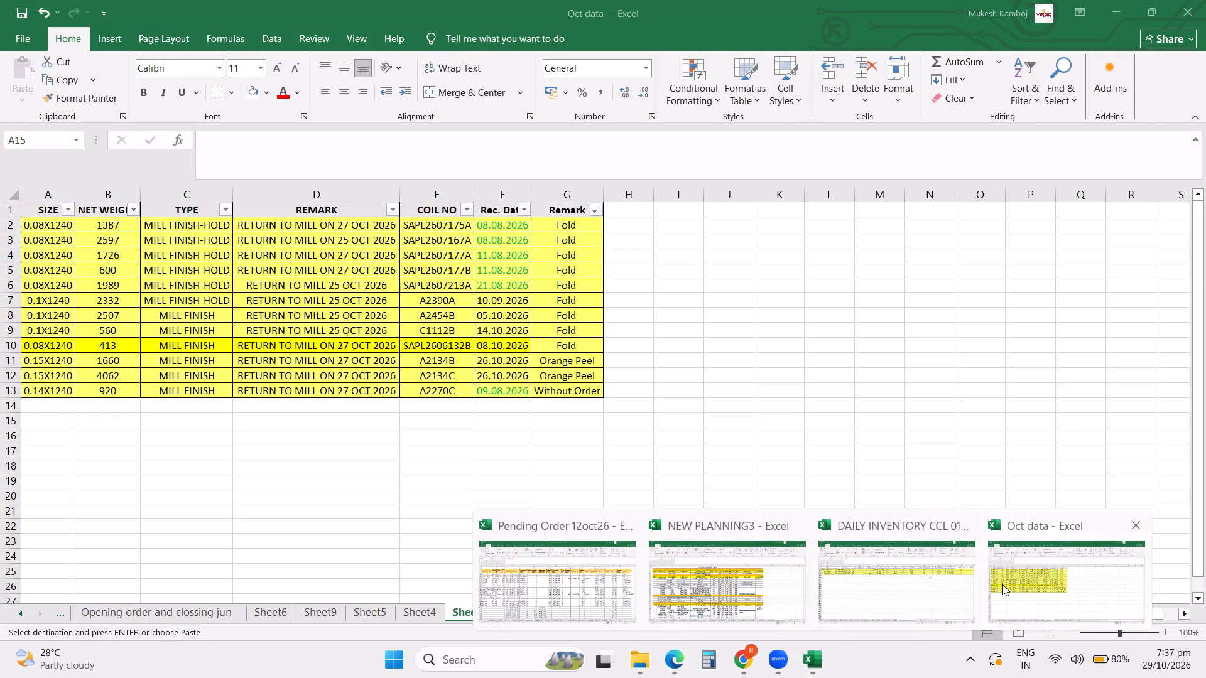
key(ctrl+v)
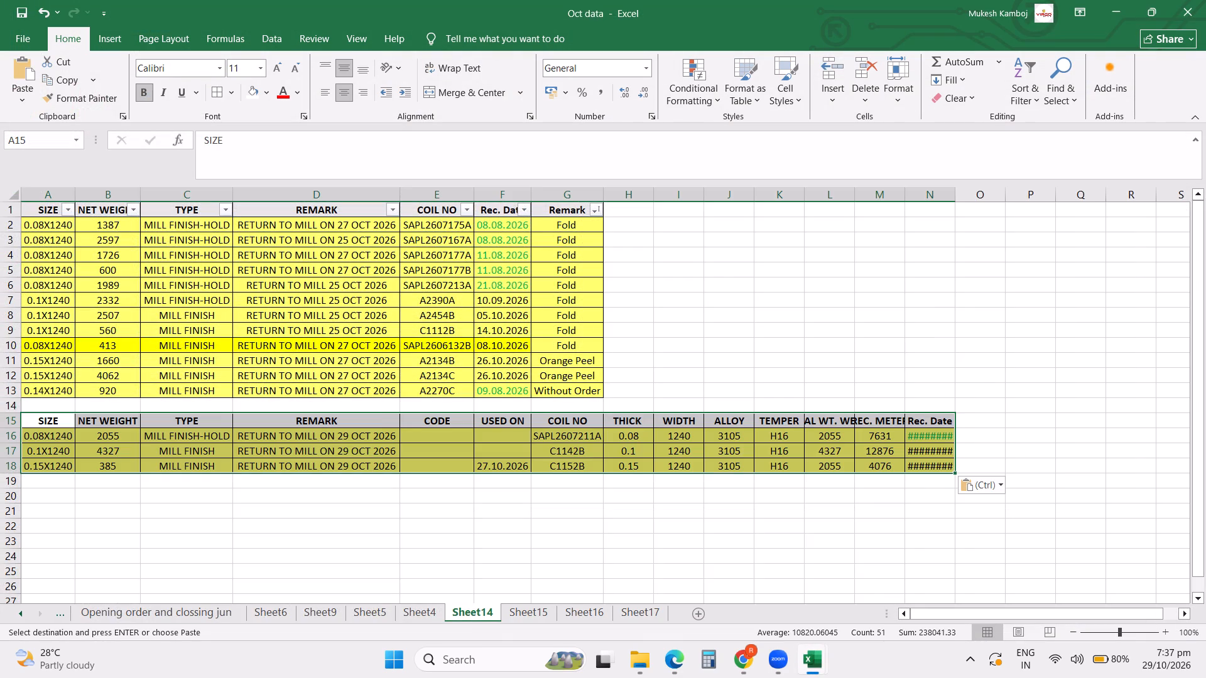
click(188, 494)
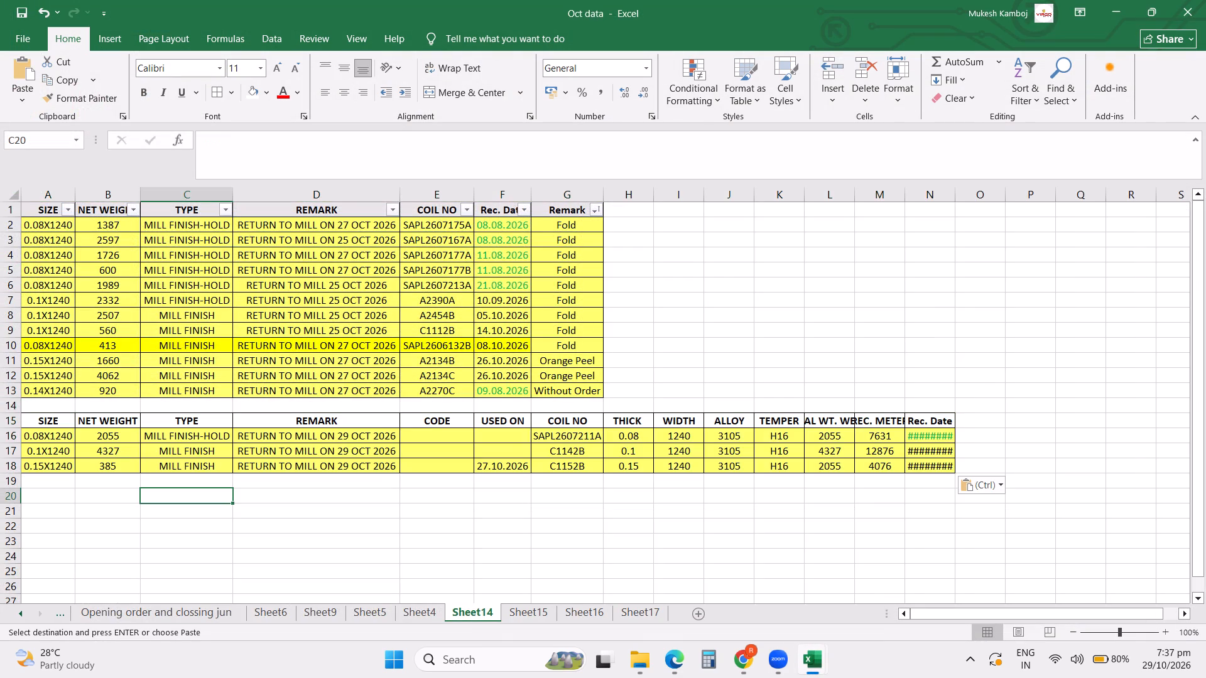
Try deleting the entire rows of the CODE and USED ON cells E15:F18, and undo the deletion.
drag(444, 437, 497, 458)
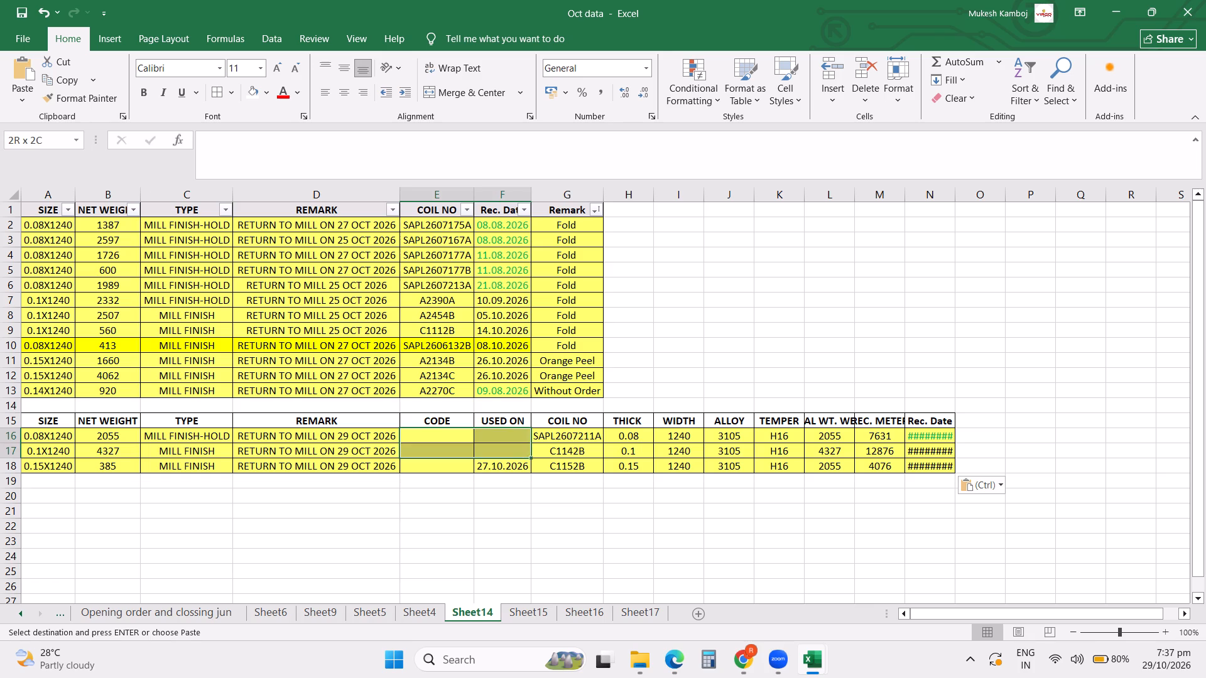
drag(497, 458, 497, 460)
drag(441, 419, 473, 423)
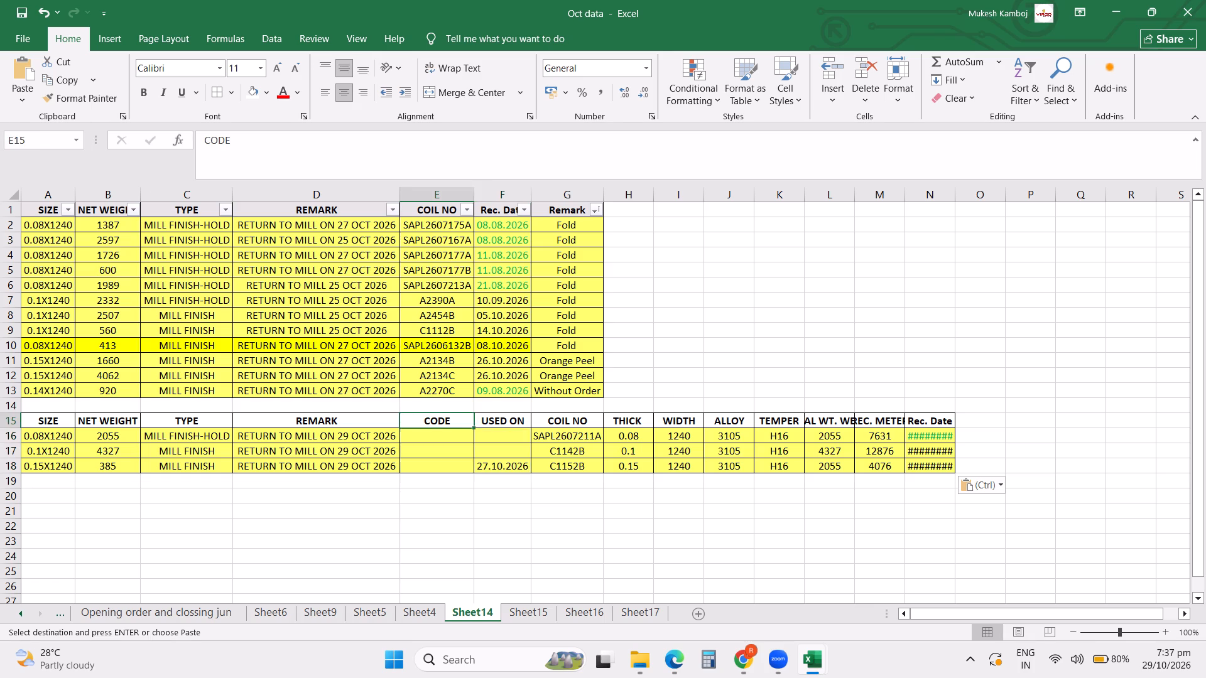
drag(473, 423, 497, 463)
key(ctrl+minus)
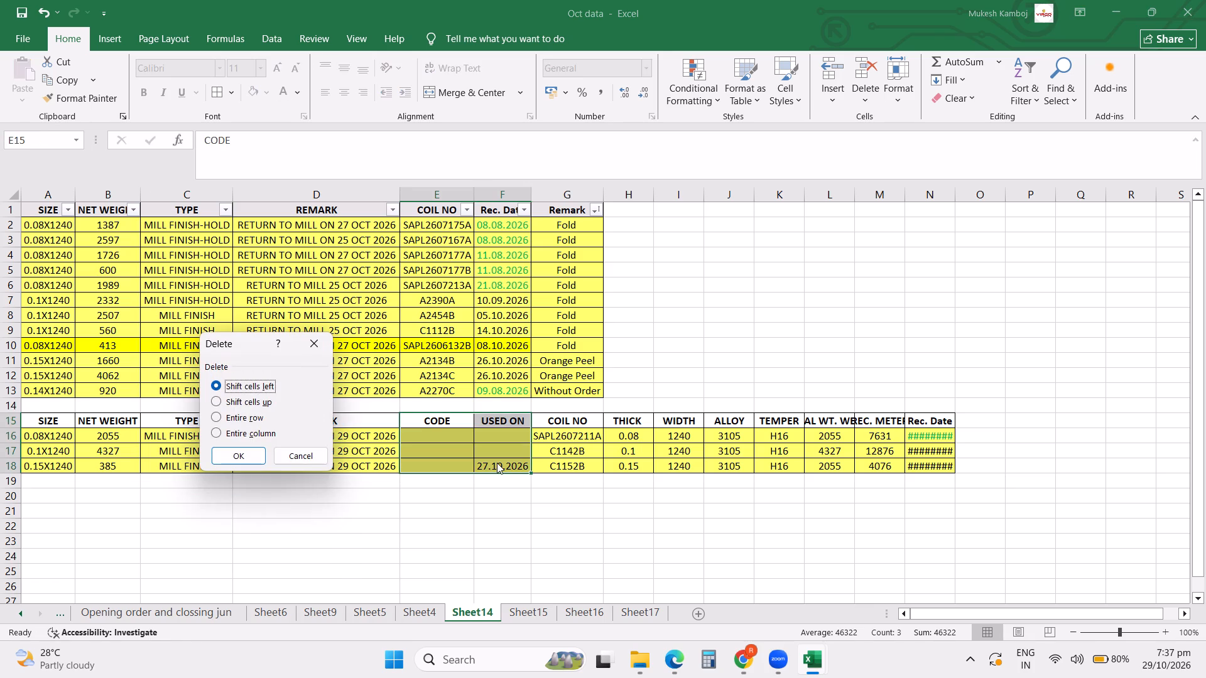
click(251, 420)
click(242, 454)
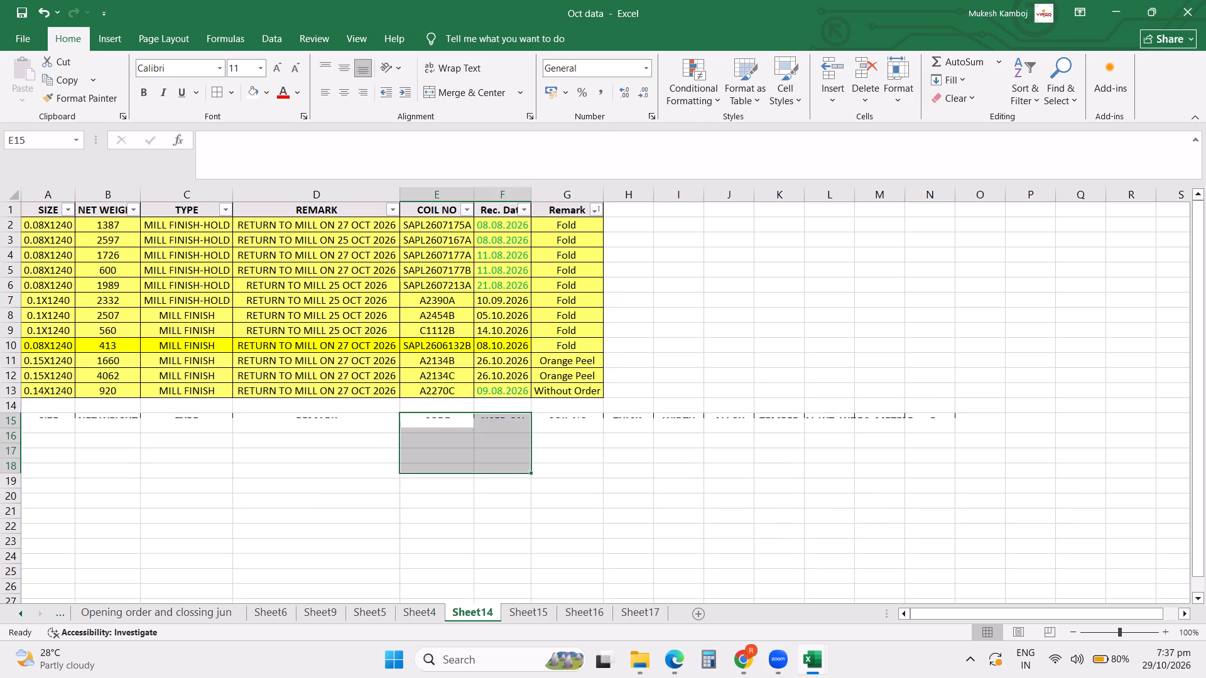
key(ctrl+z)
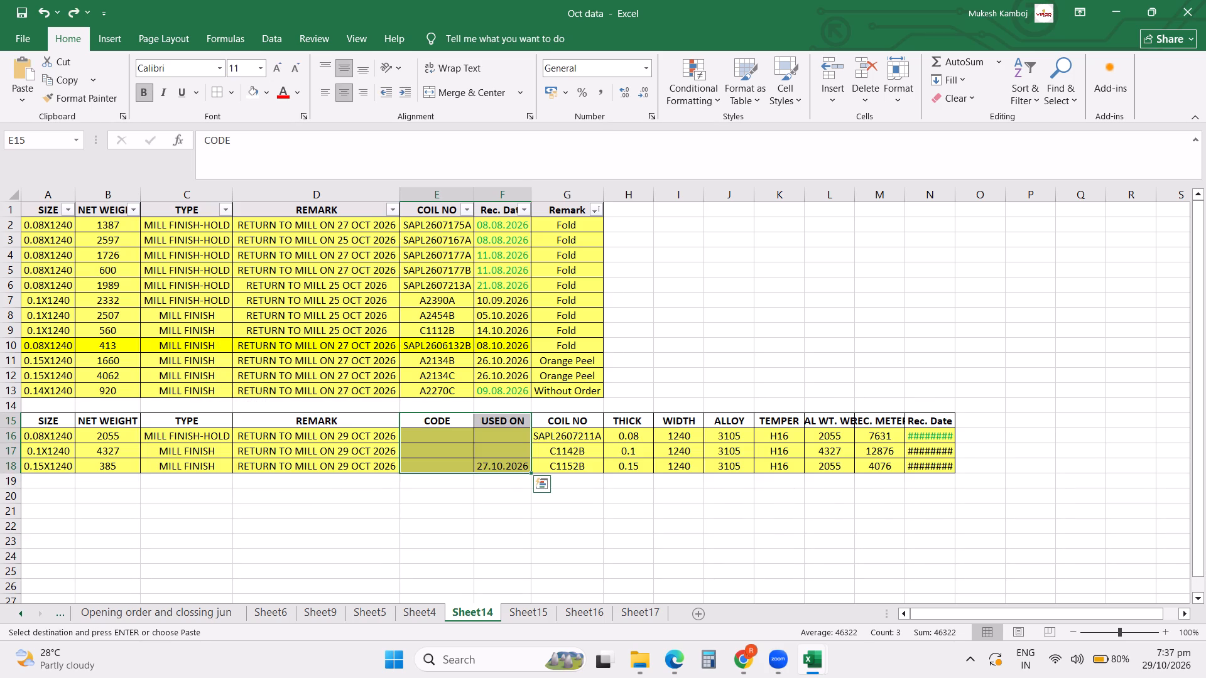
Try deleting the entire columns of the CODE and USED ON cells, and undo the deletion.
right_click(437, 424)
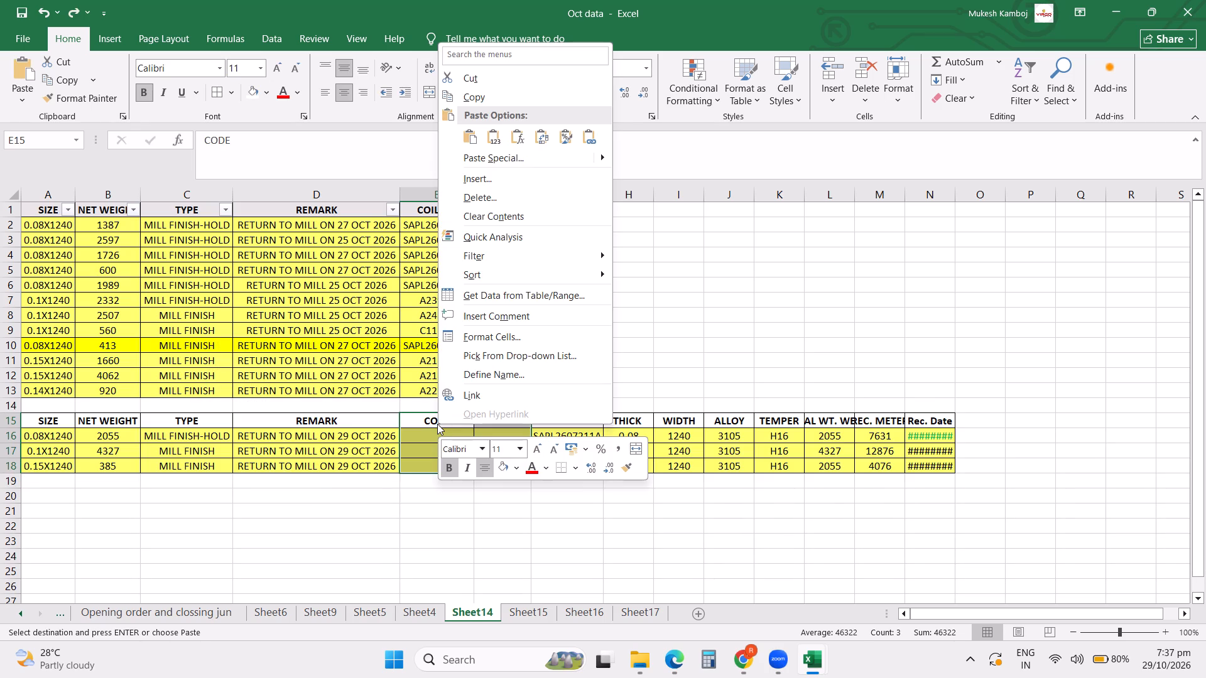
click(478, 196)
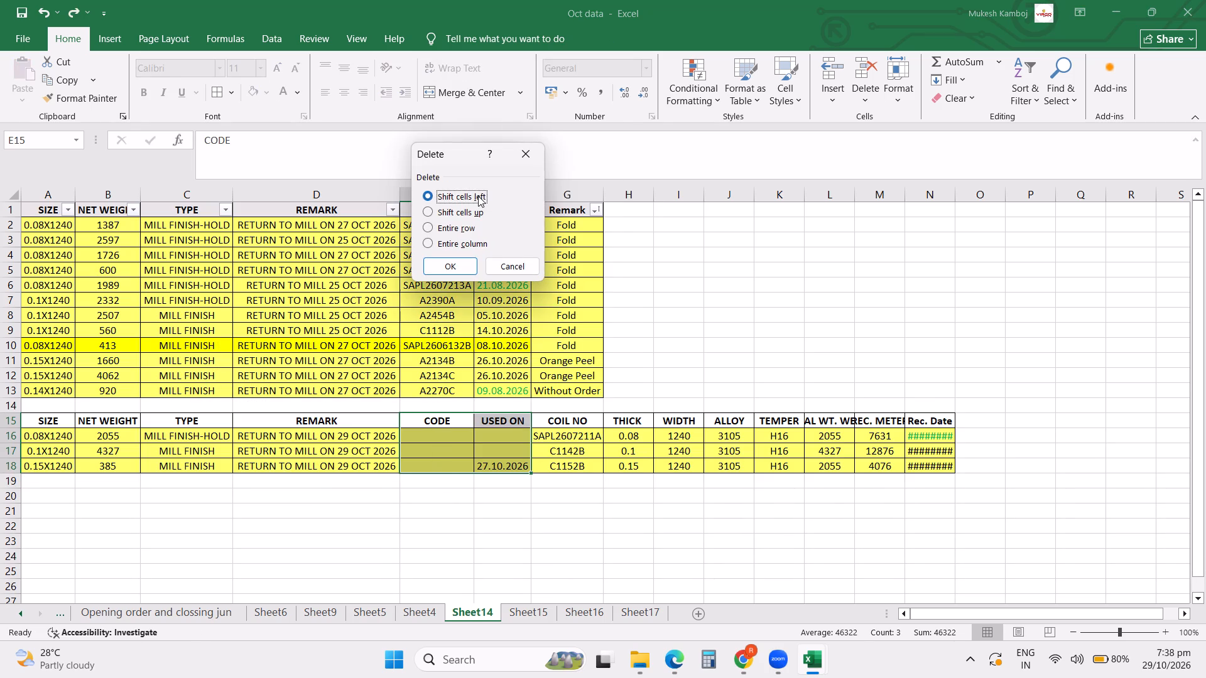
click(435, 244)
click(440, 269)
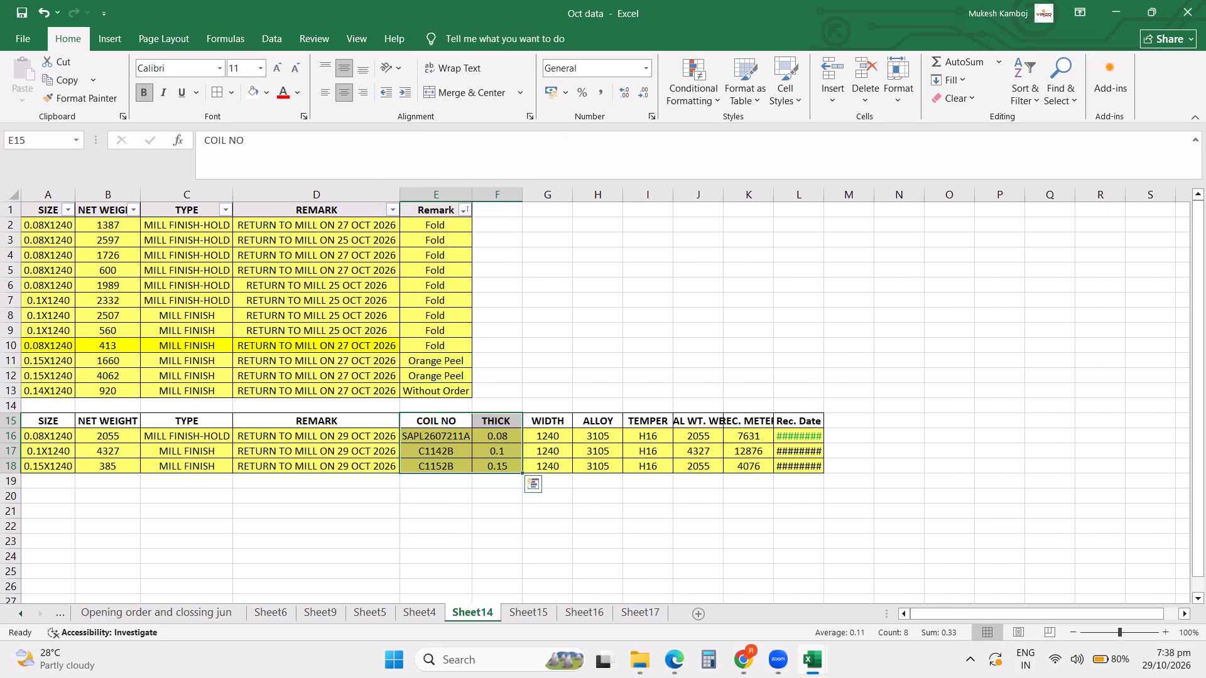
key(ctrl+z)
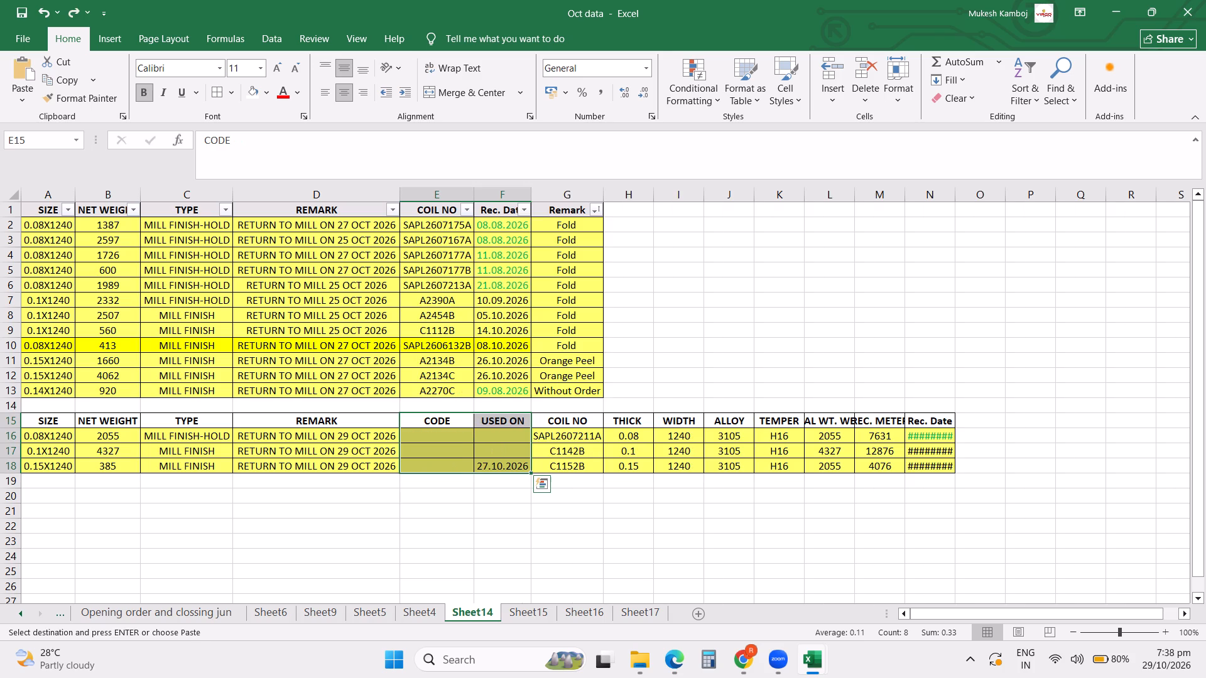
Delete the CODE and USED ON cells E15:F19 of the pasted table, shifting the remaining cells left.
click(501, 481)
drag(445, 421, 480, 473)
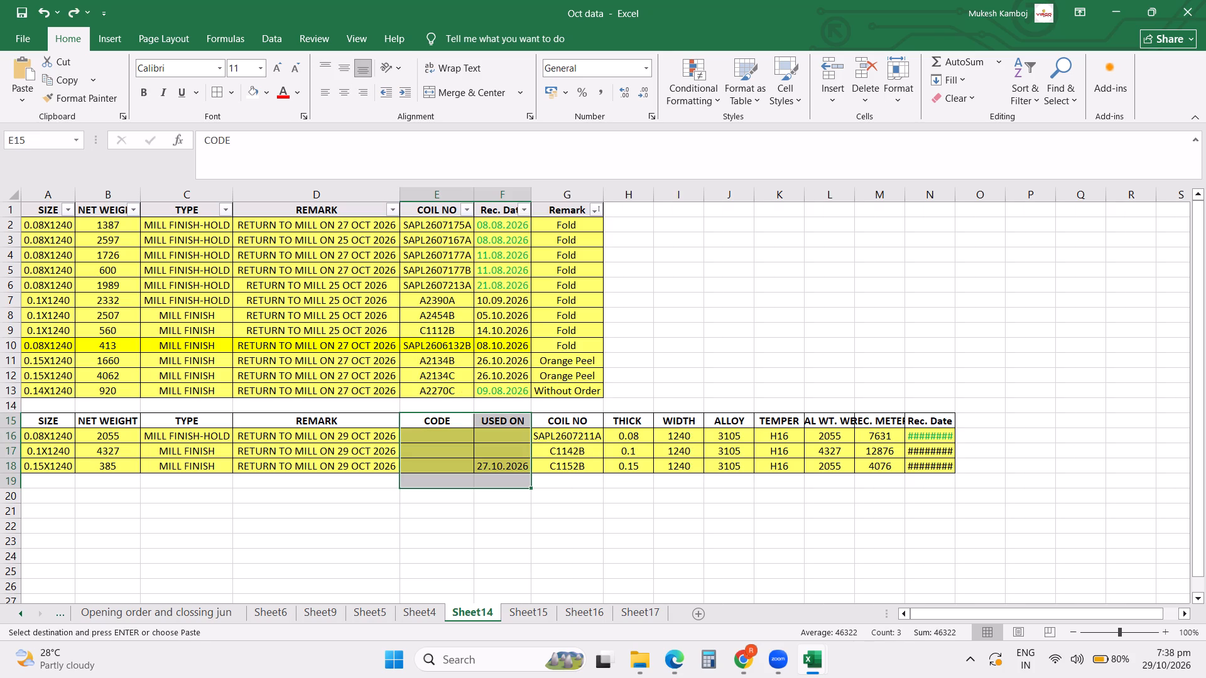
key(ctrl+minus)
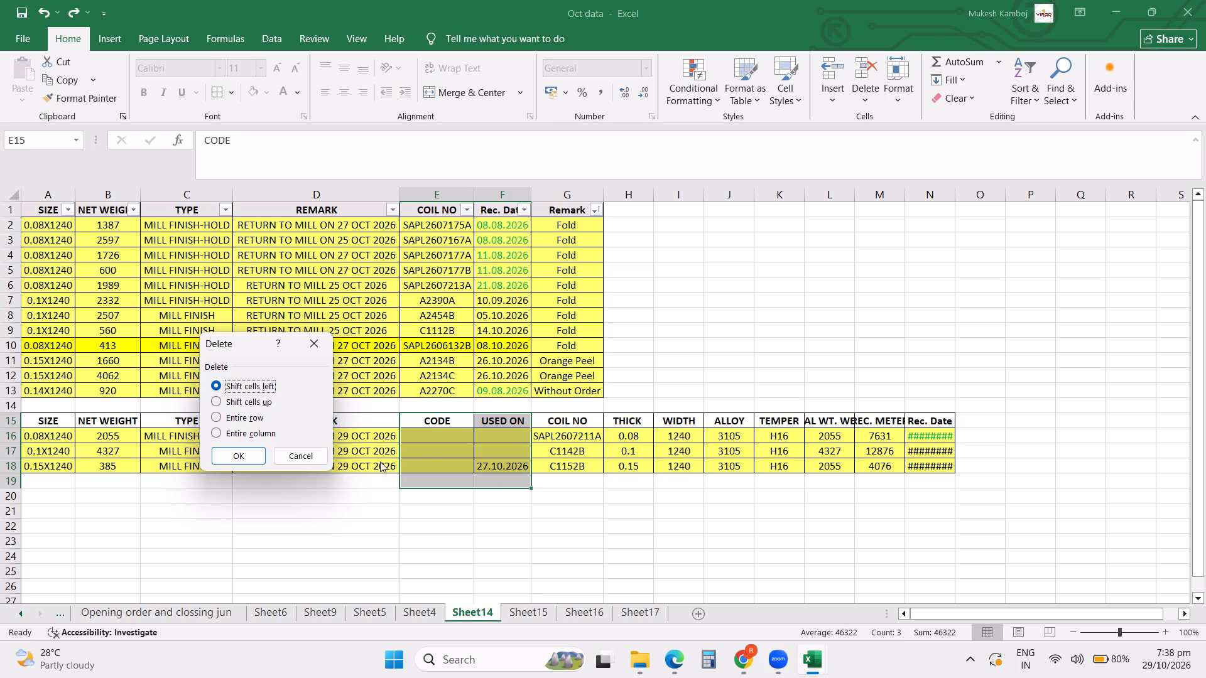
click(246, 453)
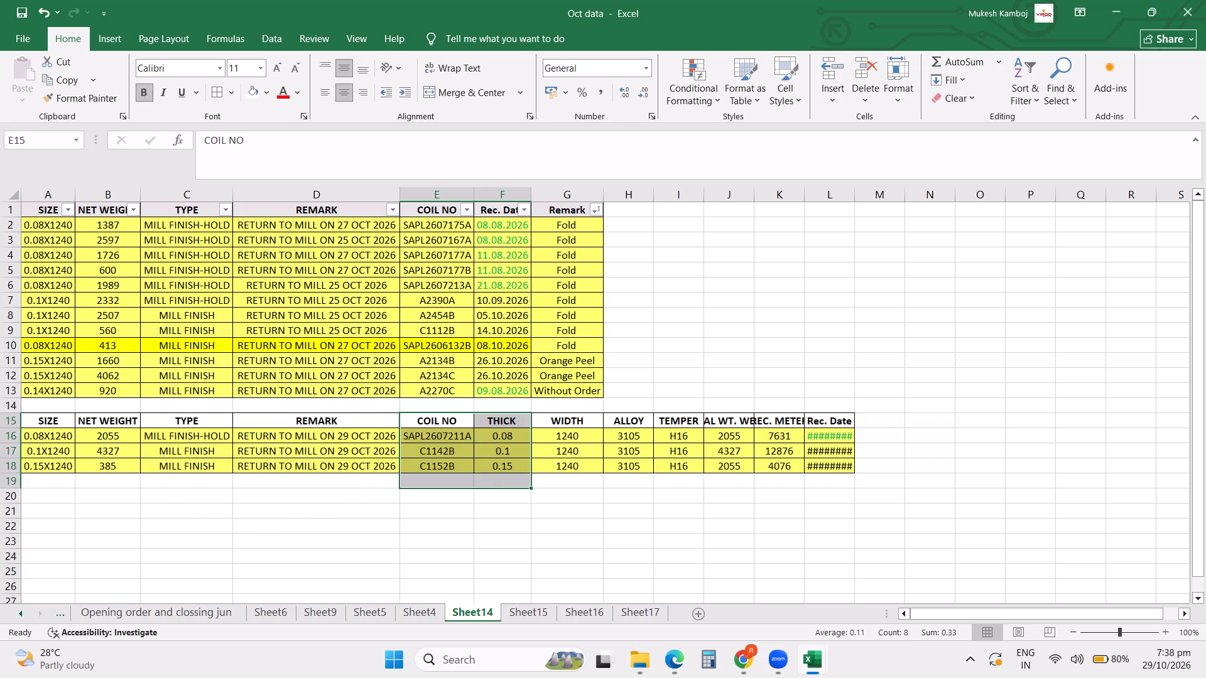
click(518, 542)
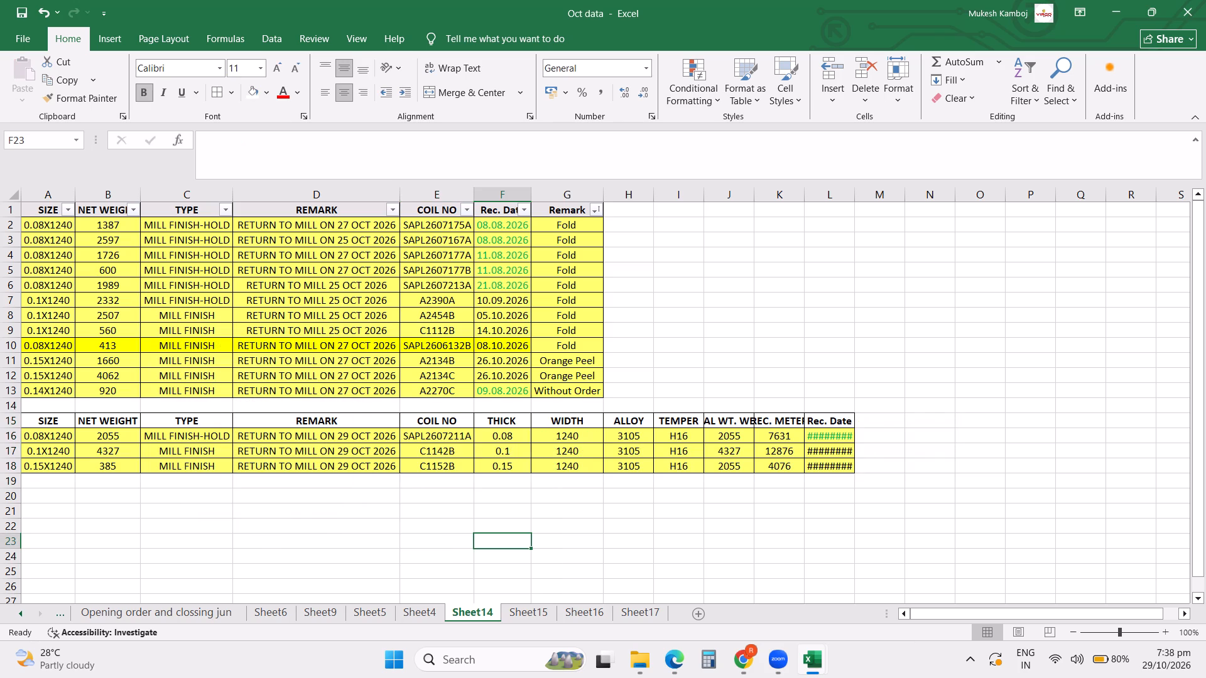
Delete the THICK through REC. METER cells F15:K18 of the pasted table, shifting the Rec. Date cells left.
drag(500, 421, 678, 498)
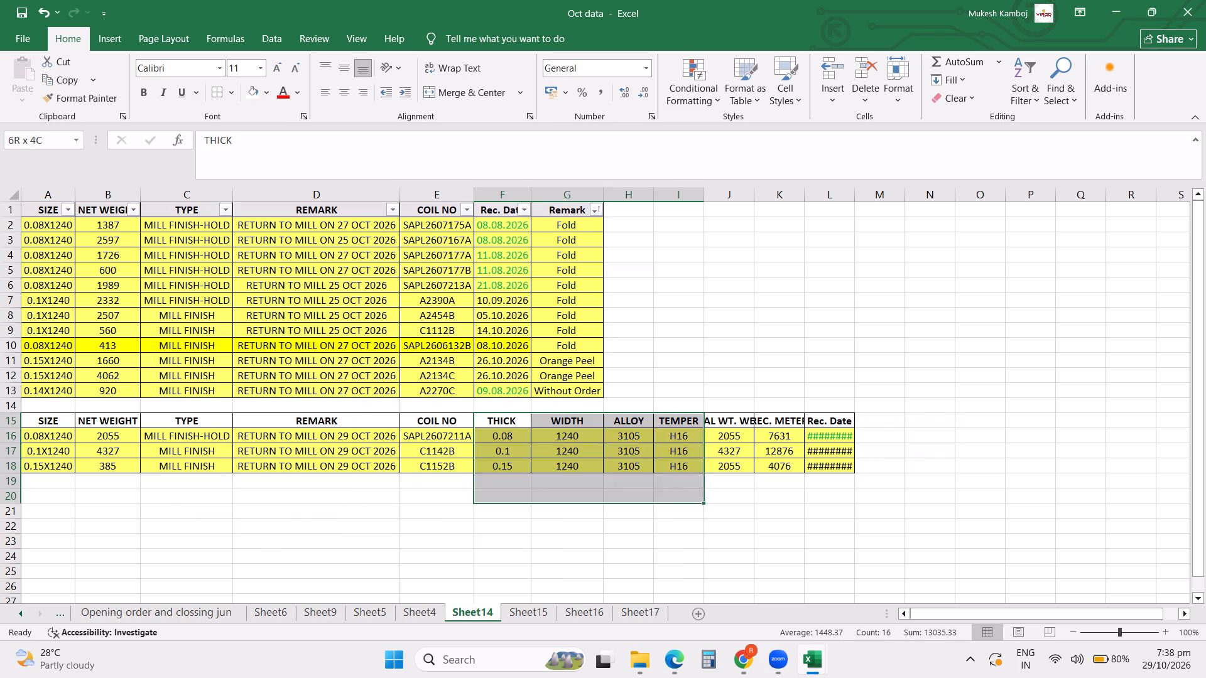
drag(678, 498, 768, 464)
key(ctrl+minus)
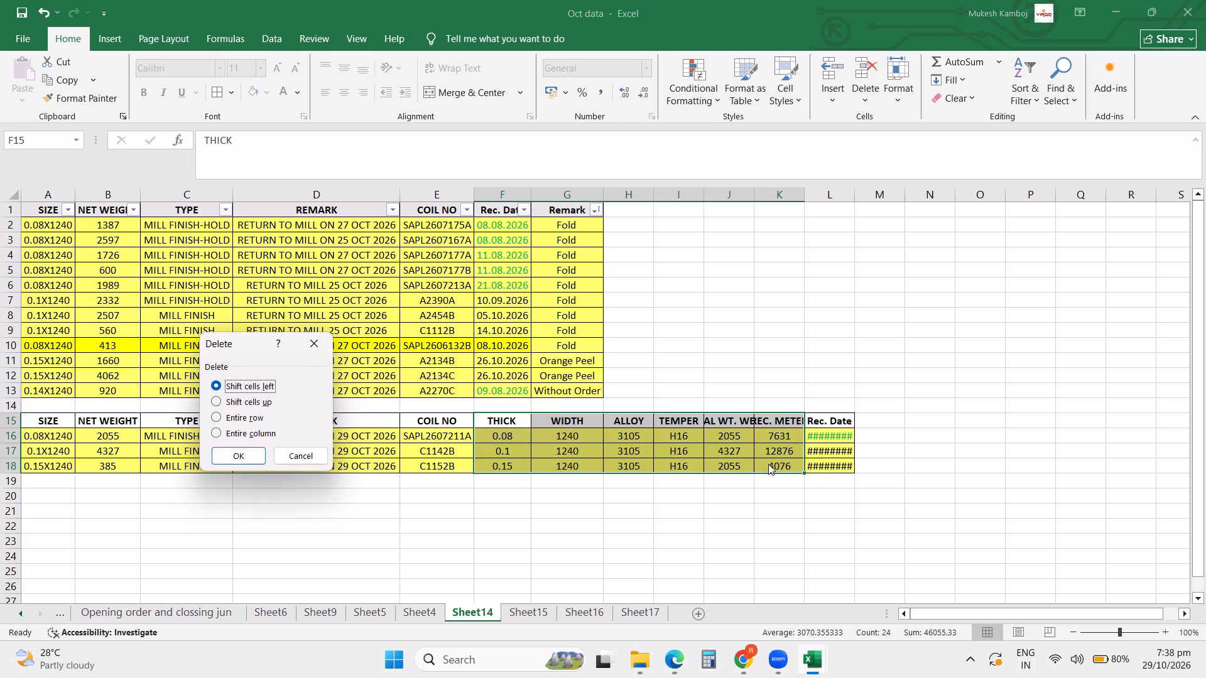
click(253, 457)
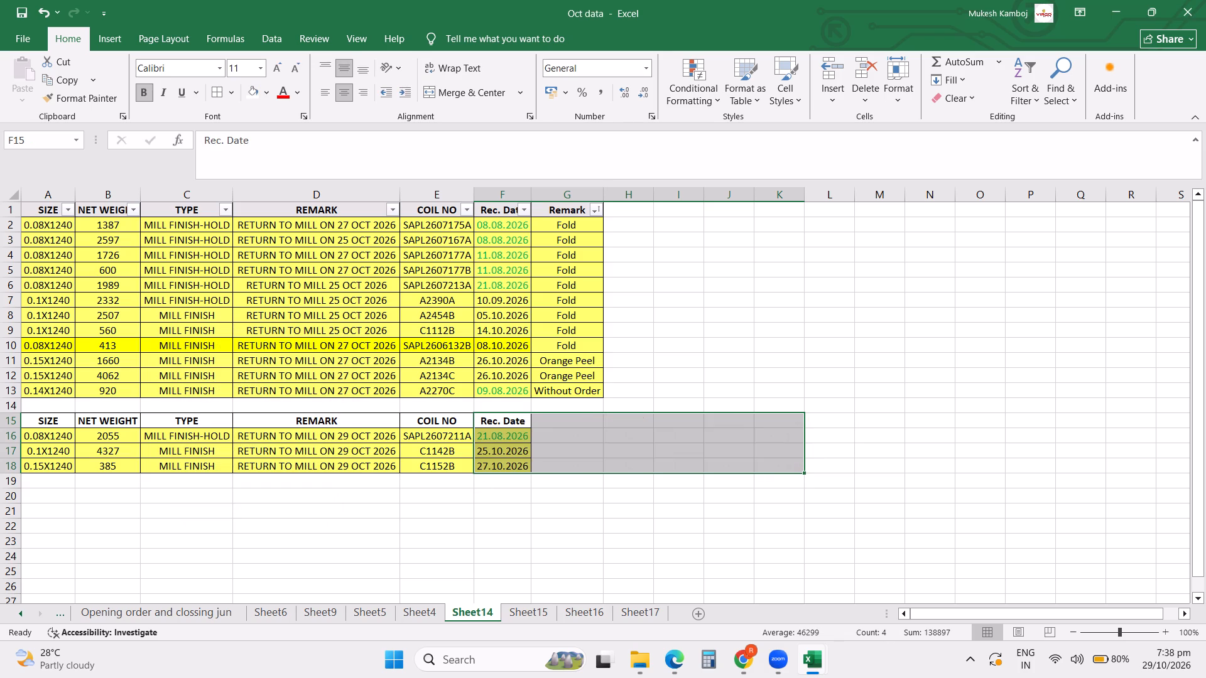
click(592, 482)
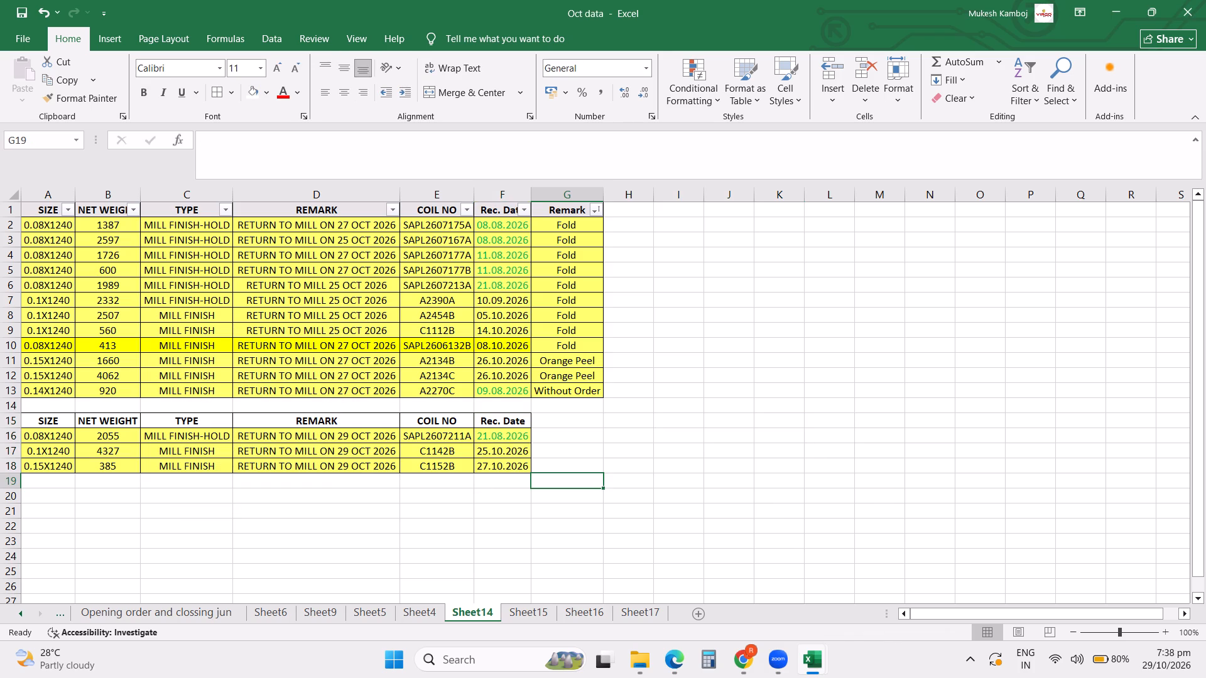
Copy the remark Fold from G10 into G16 for coil SAPL2607211A.
click(573, 347)
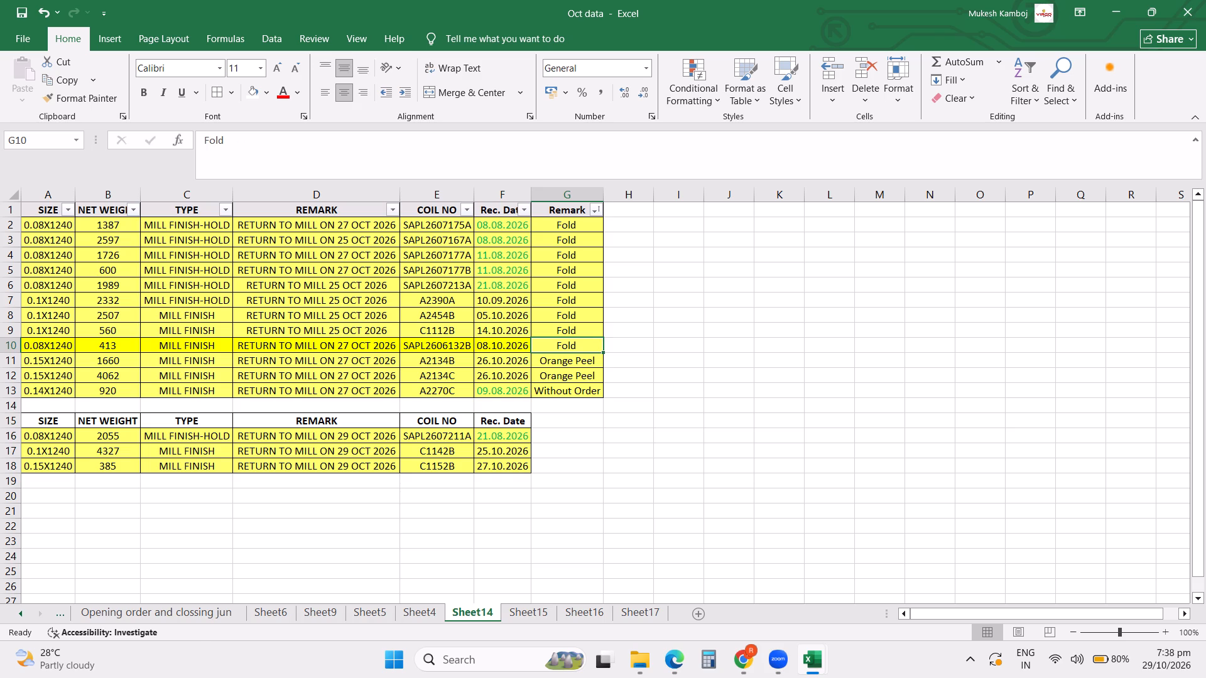
key(ctrl+c)
click(552, 439)
key(ctrl+v)
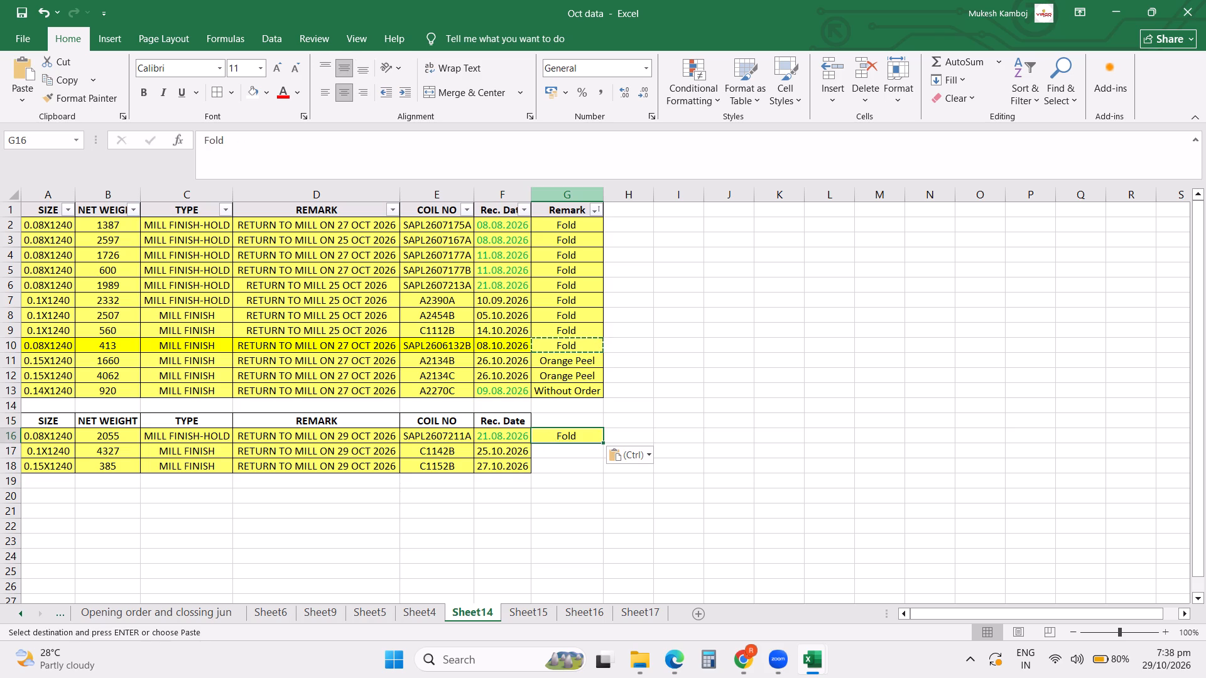
Copy the Remark header from G1 into G15 of the pasted table.
click(558, 208)
key(ctrl+c)
click(553, 419)
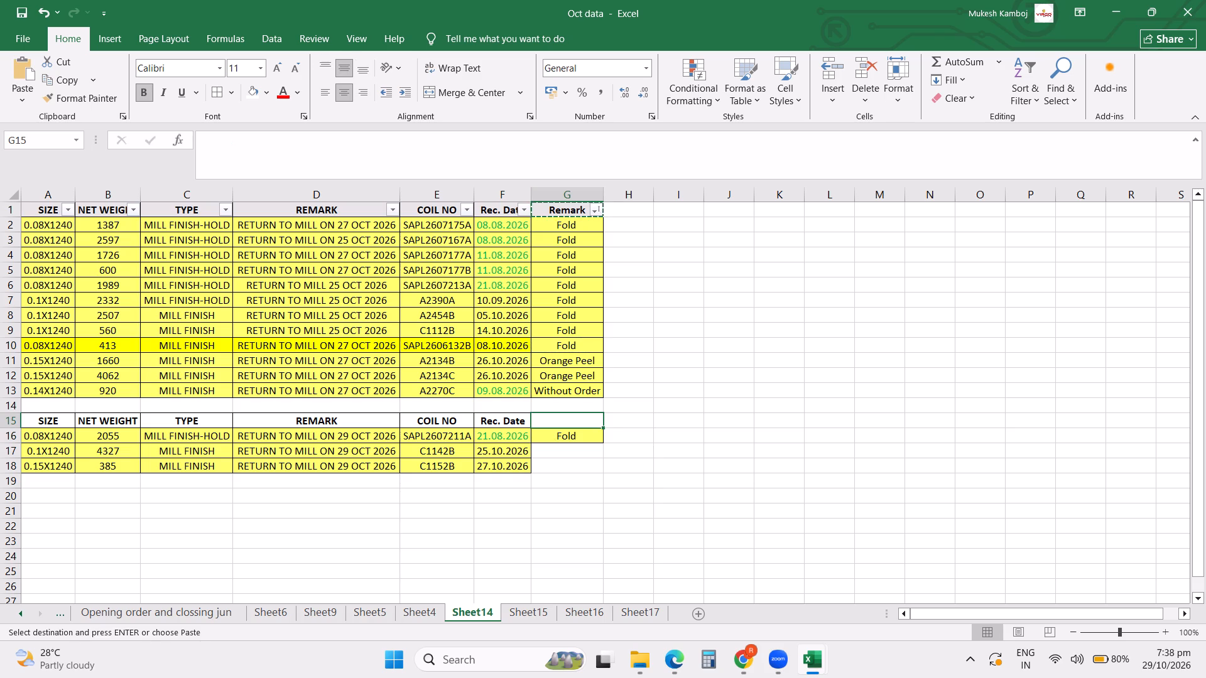
key(ctrl+v)
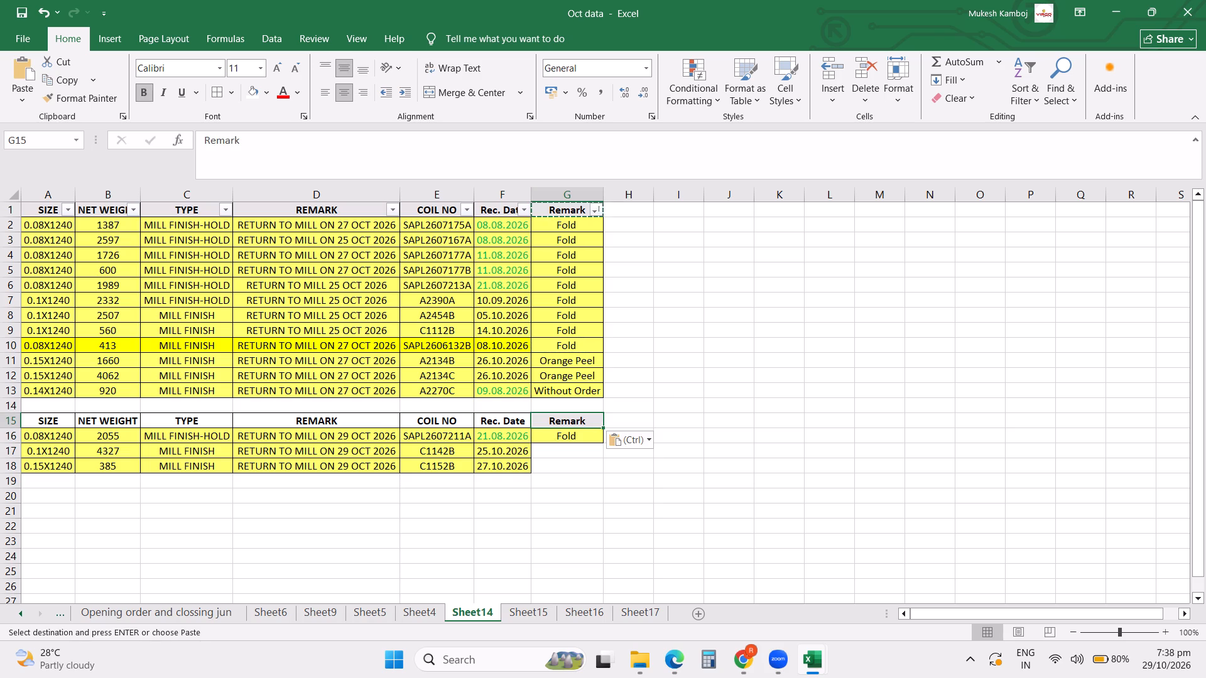
Enter the remark High Gause in G17 for coil C1142B.
click(554, 449)
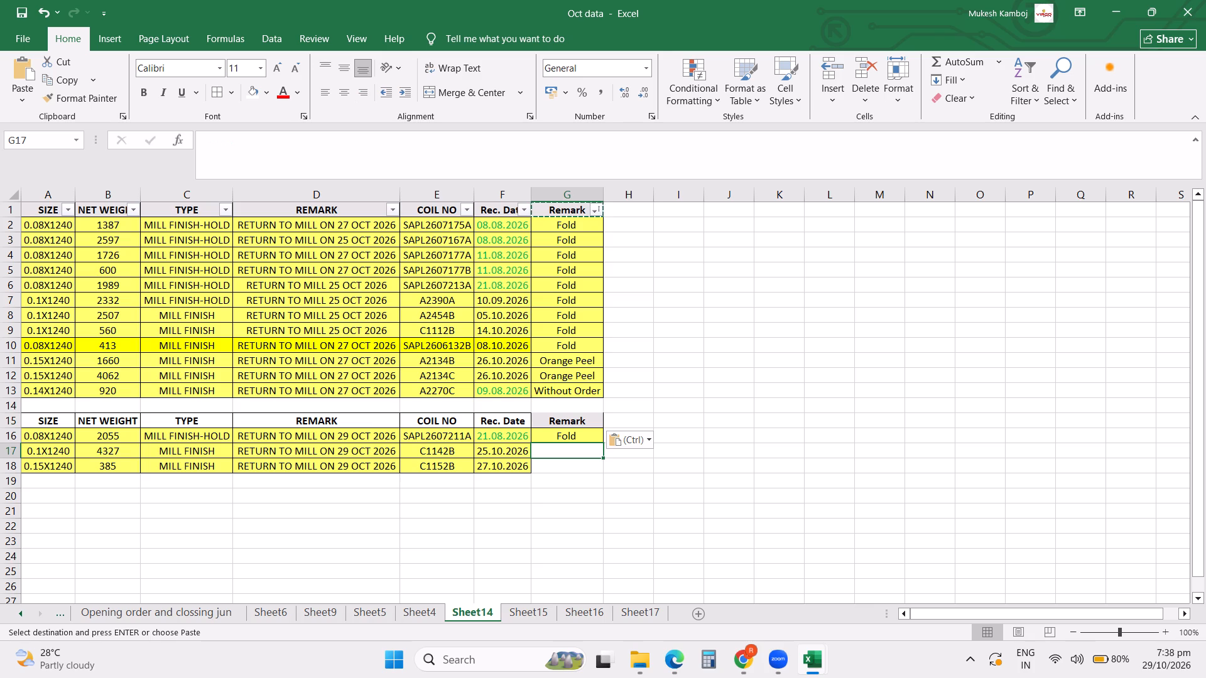
text(Hi)
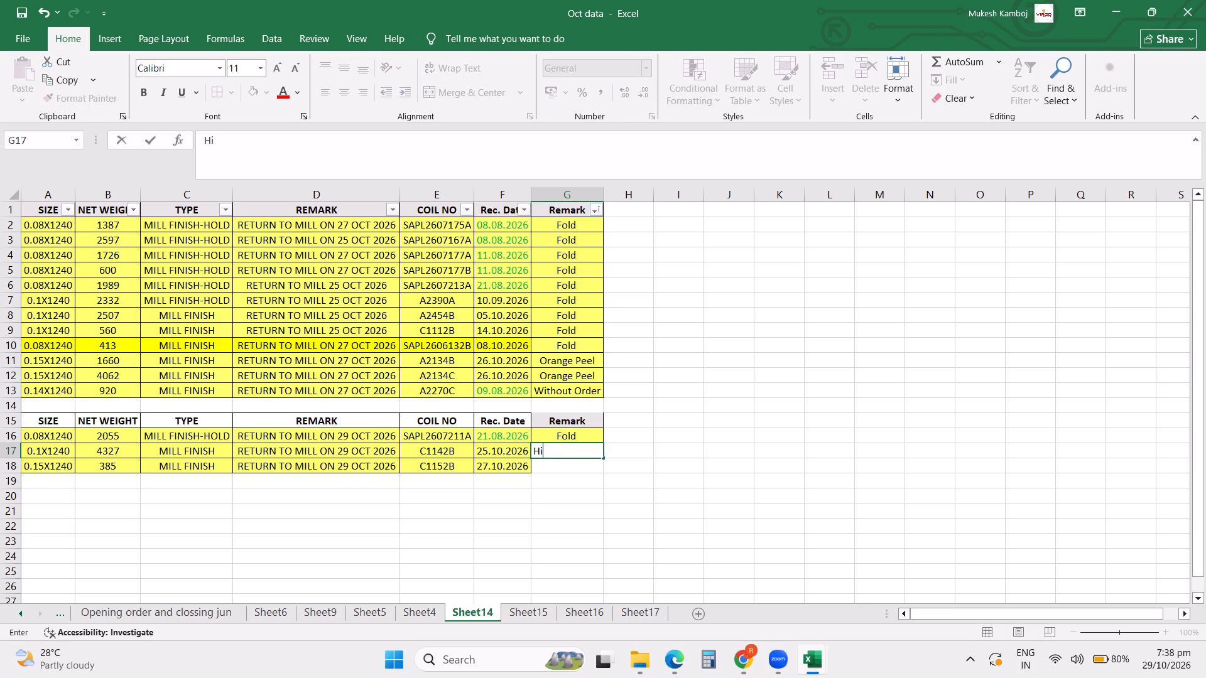
text(ght)
key(BackSpace)
key(space)
text(Gu)
key(BackSpace)
text(au)
text(se)
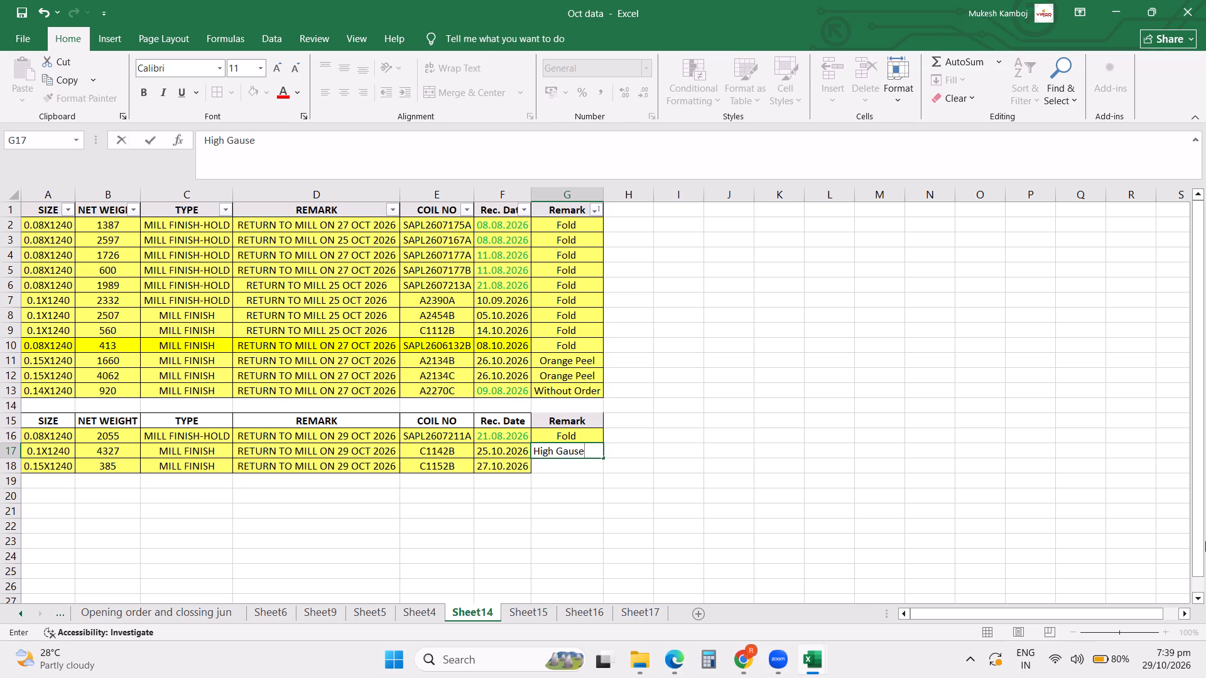
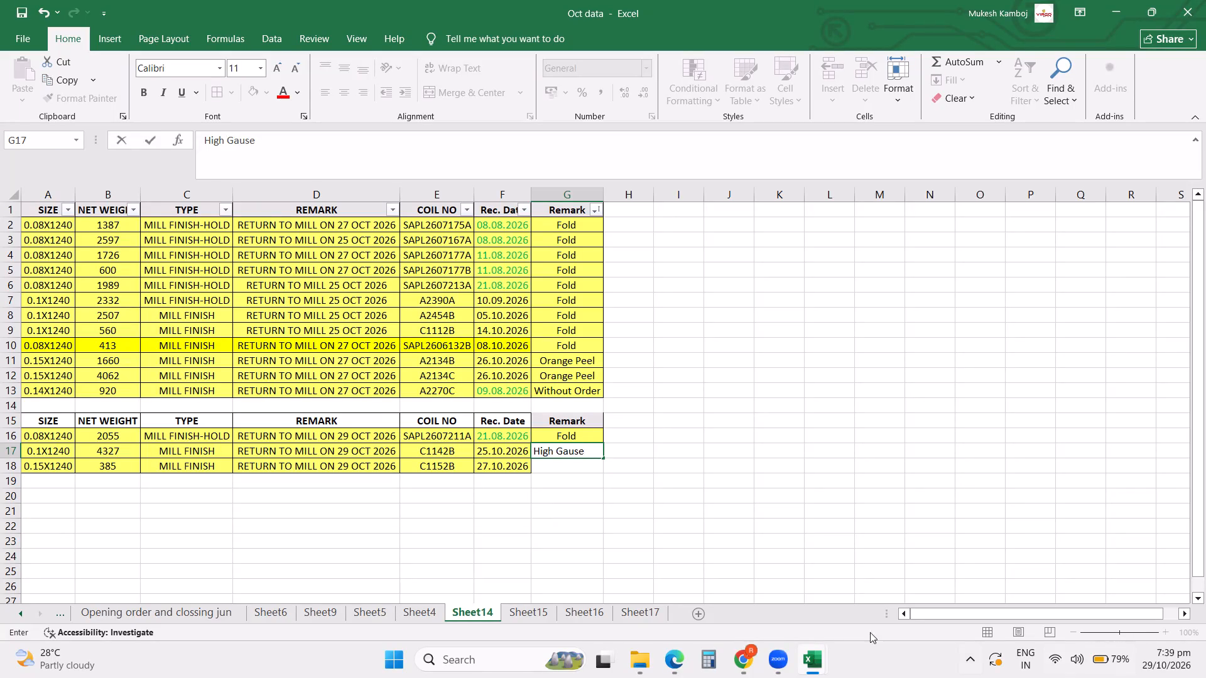
Switch to Chrome and look up the remark's spelling in a new tab using Google suggestions for "high gau".
click(753, 662)
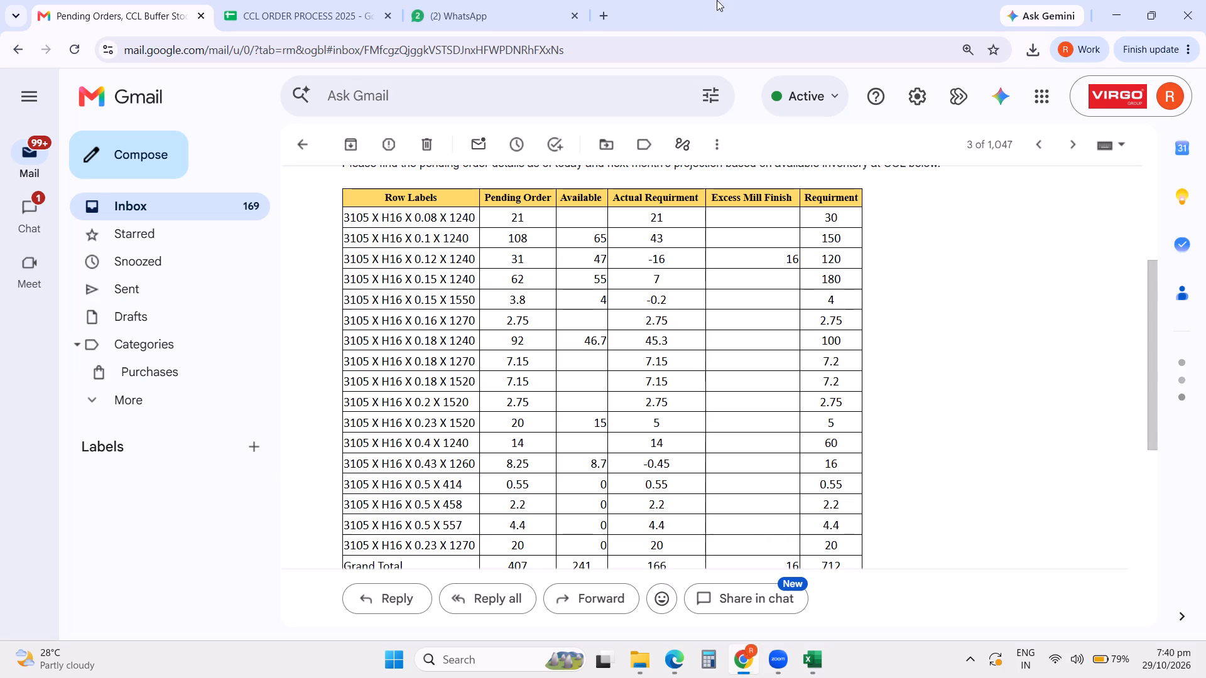
click(608, 18)
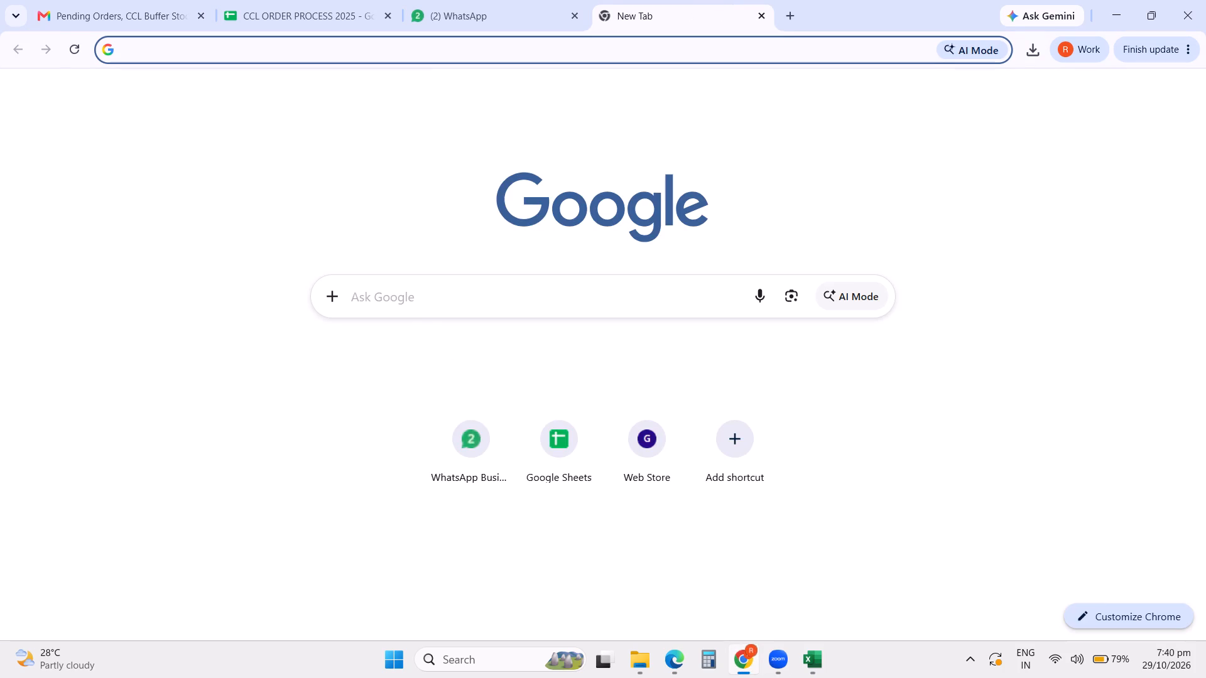
click(411, 306)
text(hih)
key(j)
key(BackSpace)
key(BackSpace)
key(BackSpace)
key(BackSpace)
key(BackSpace)
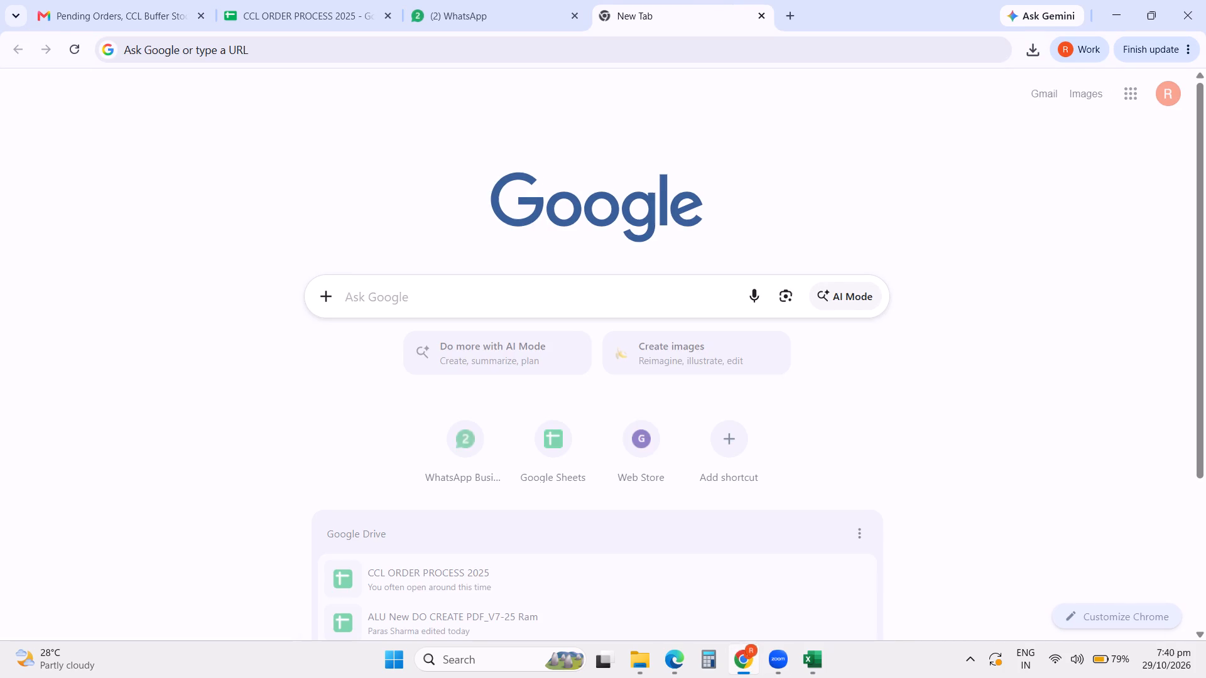
text(hi)
text(gh)
key(space)
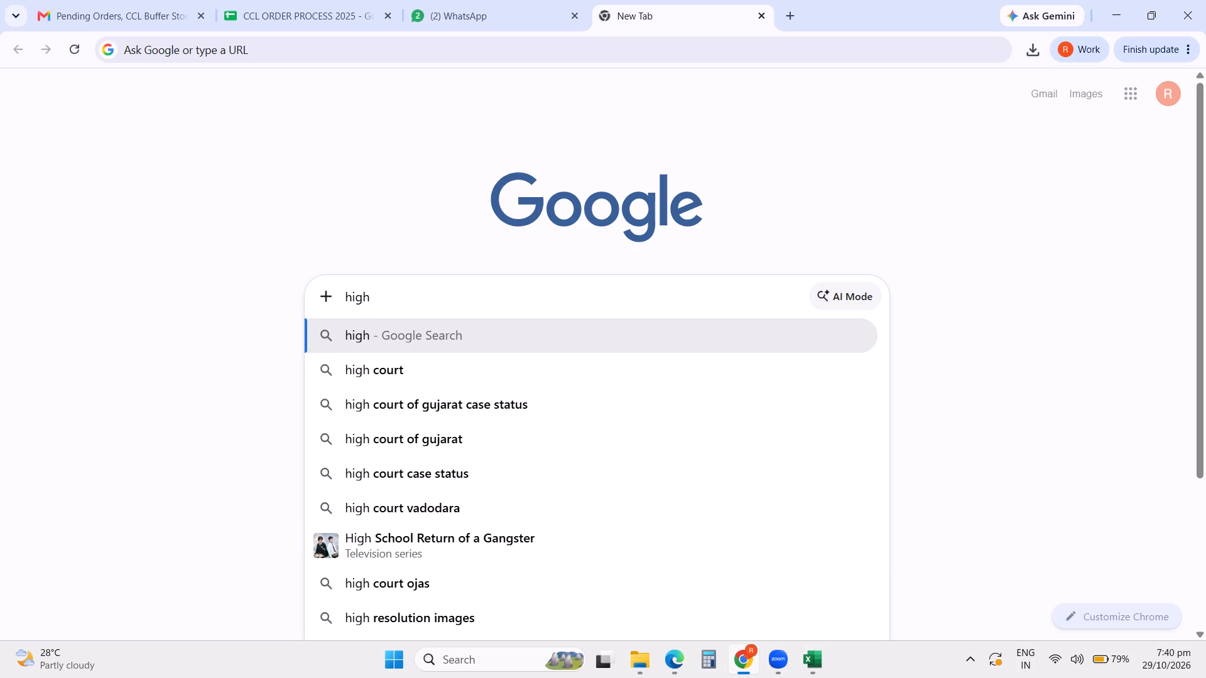
text(gau)
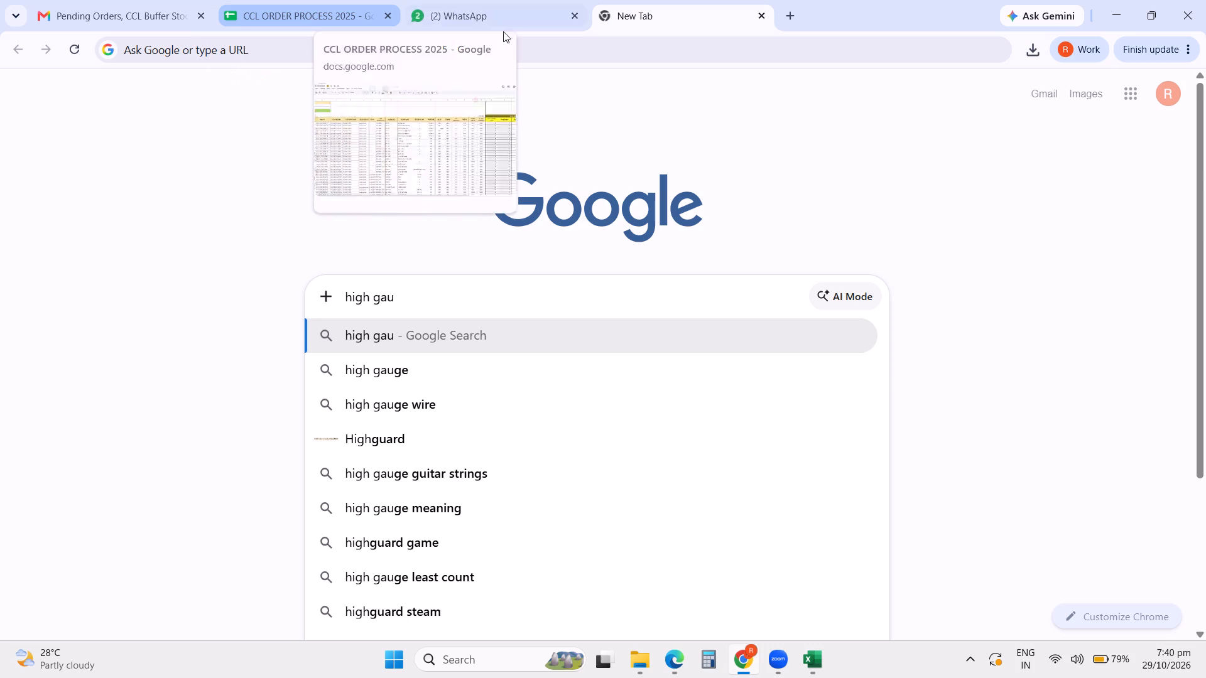
Return to the Oct data workbook in Excel and correct the G17 remark for coil C1142B to High Gauge.
click(818, 662)
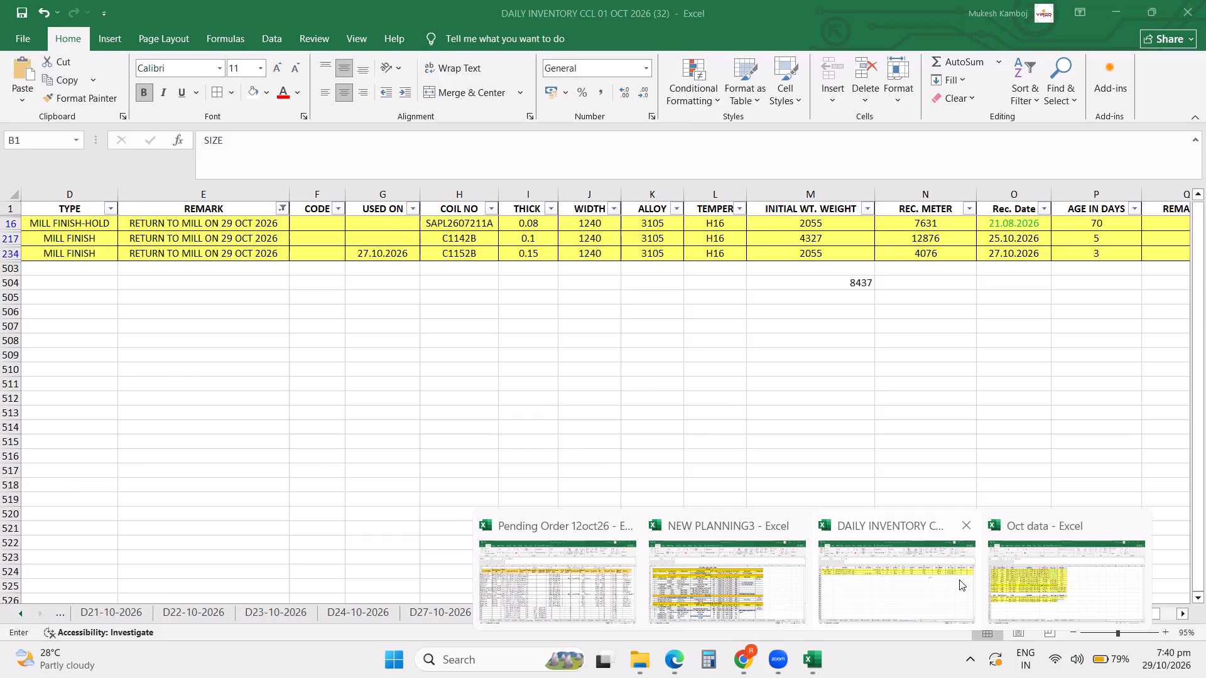
click(1032, 586)
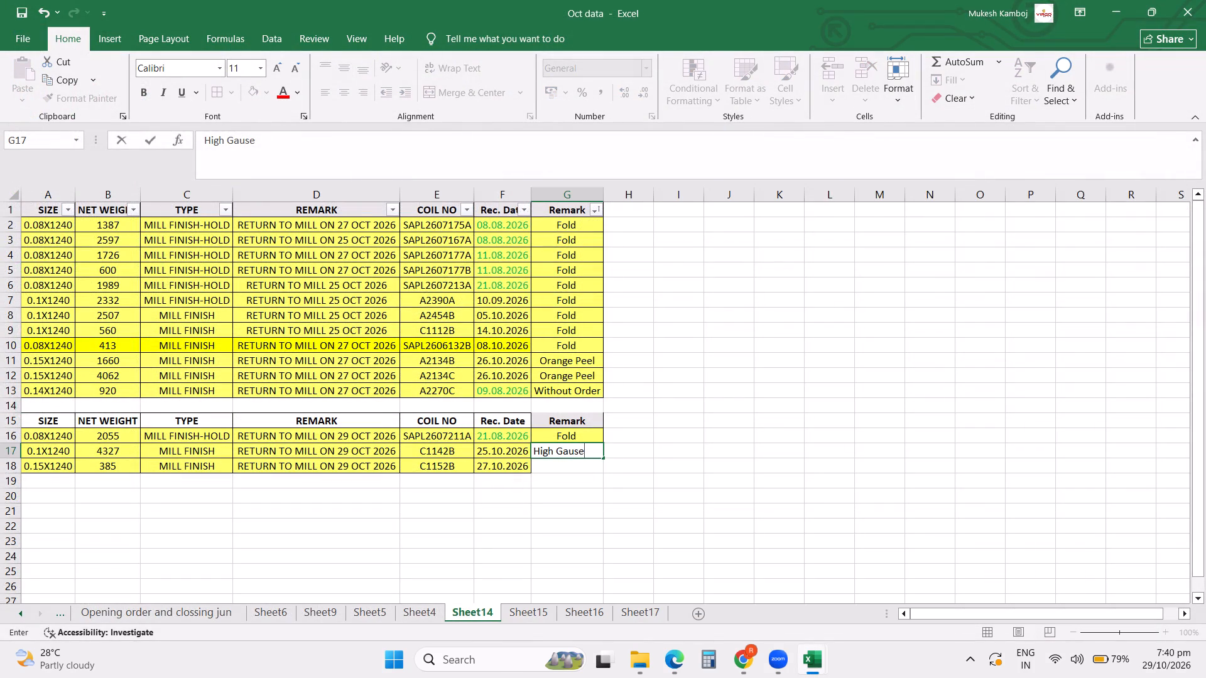
key(BackSpace)
key(BackSpace)
text(ge)
key(Return)
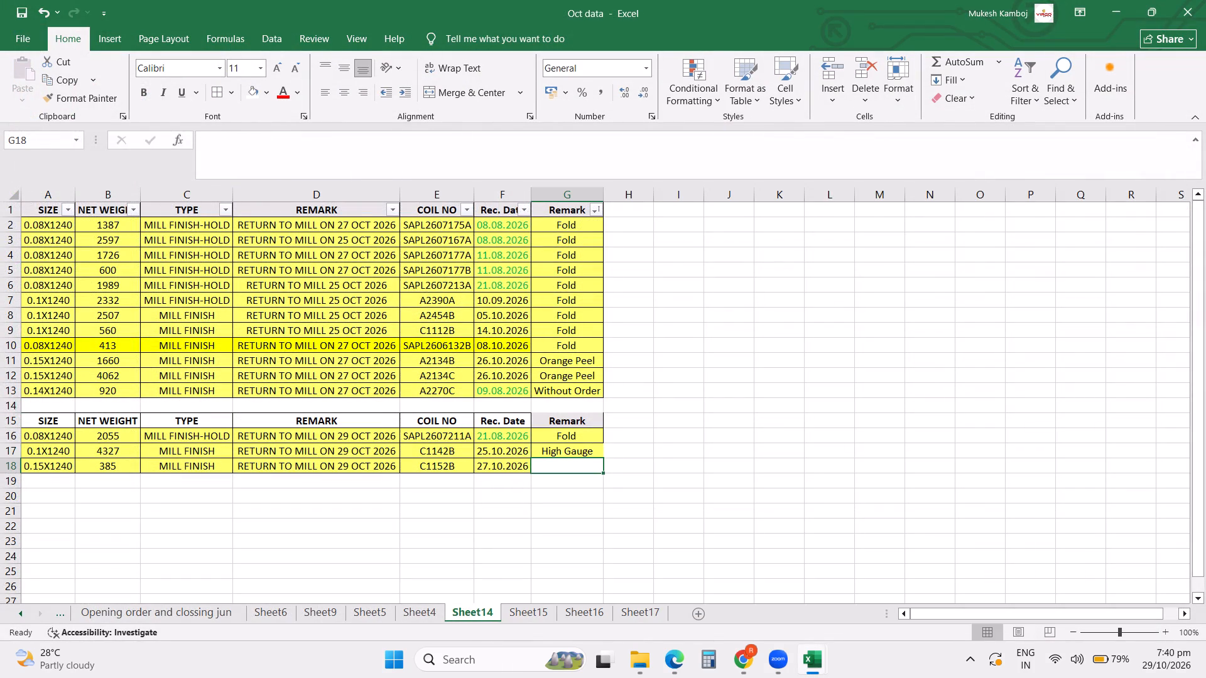
Copy the remark Fold from G16 into G18 for coil C1152B.
key(Up)
key(Up)
key(ctrl+c)
key(Down)
key(Down)
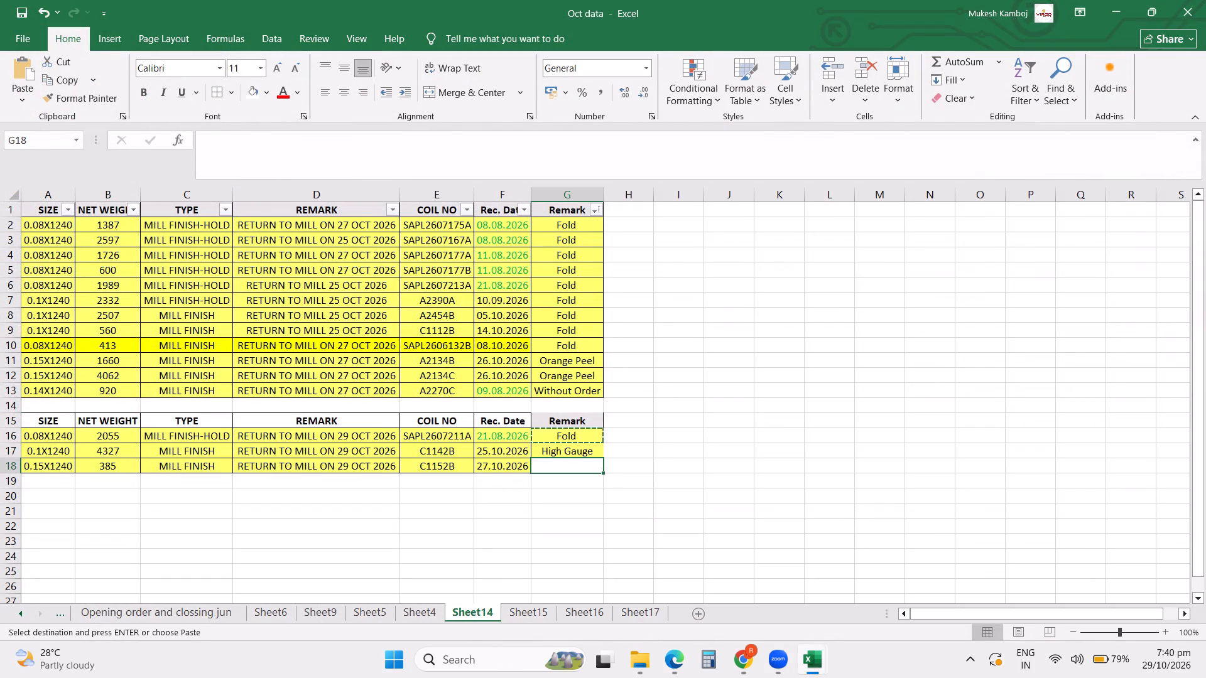
key(Return)
click(399, 576)
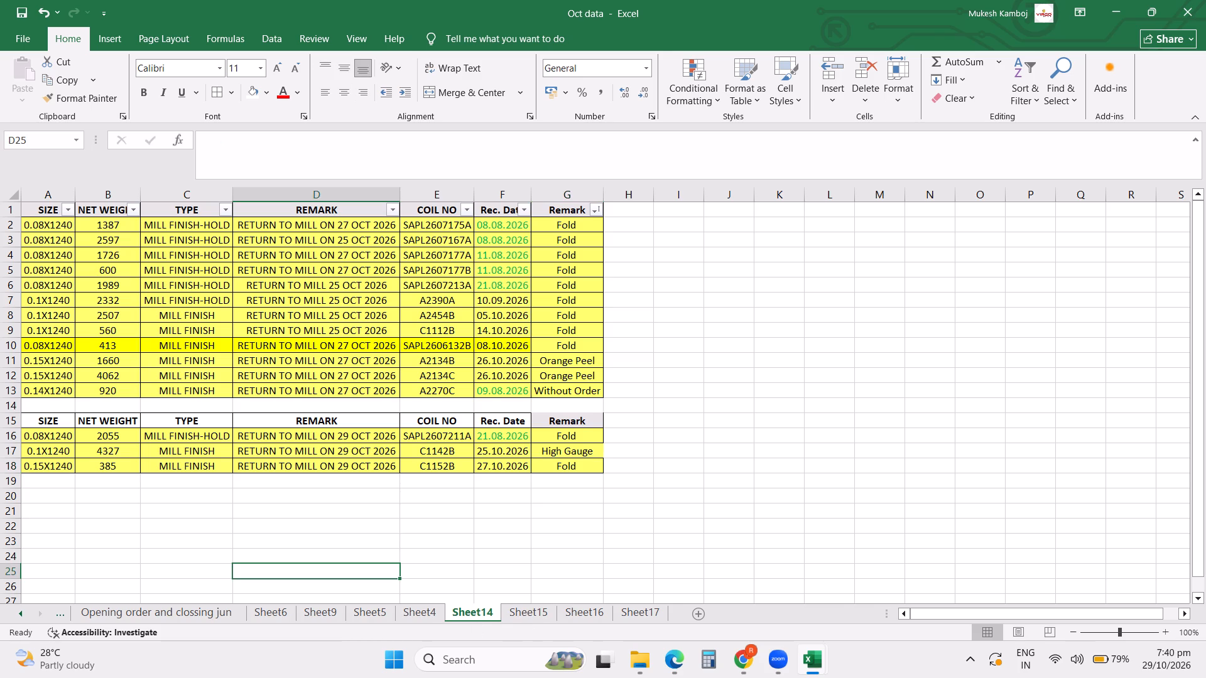
Add a total row below the 29 OCT 2026 returns, with the net weight AutoSum in B19 and the label Total in A19.
click(119, 485)
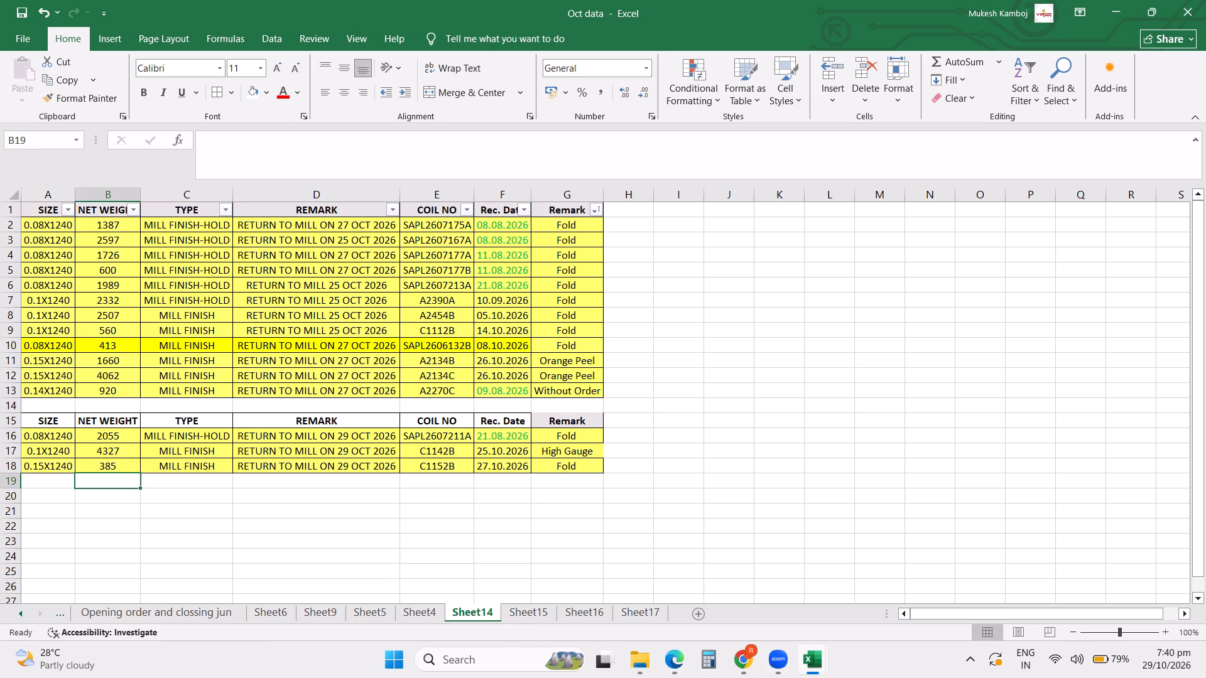
click(934, 63)
key(Return)
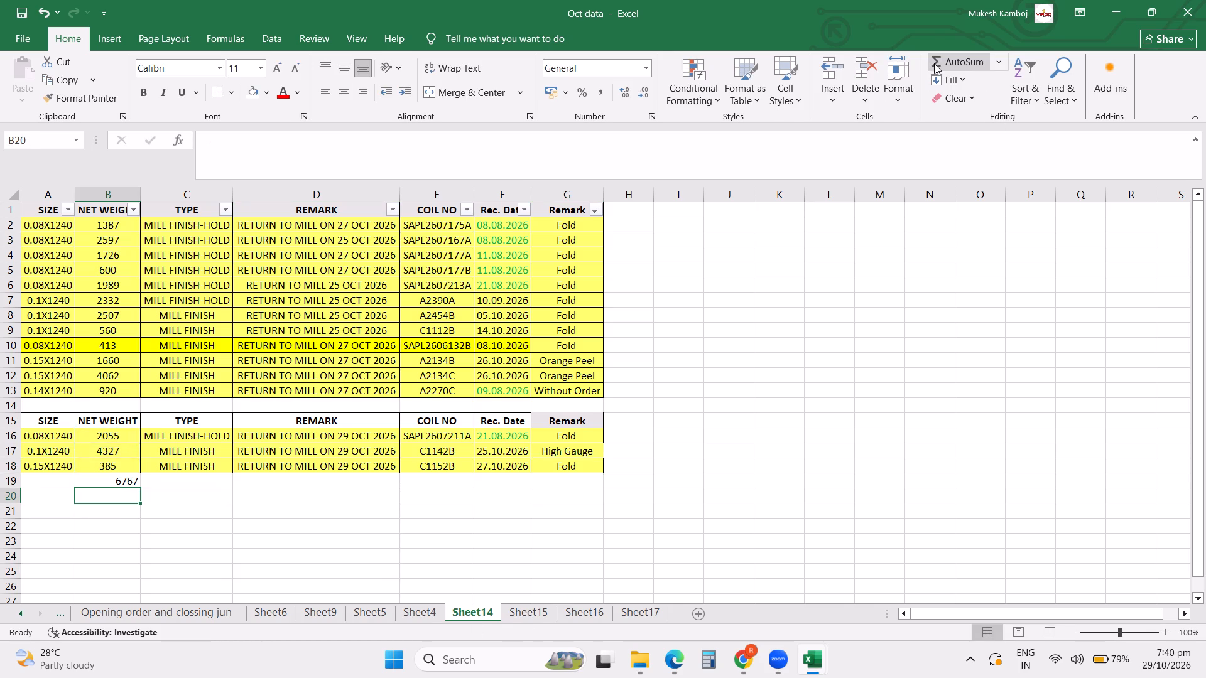
click(54, 478)
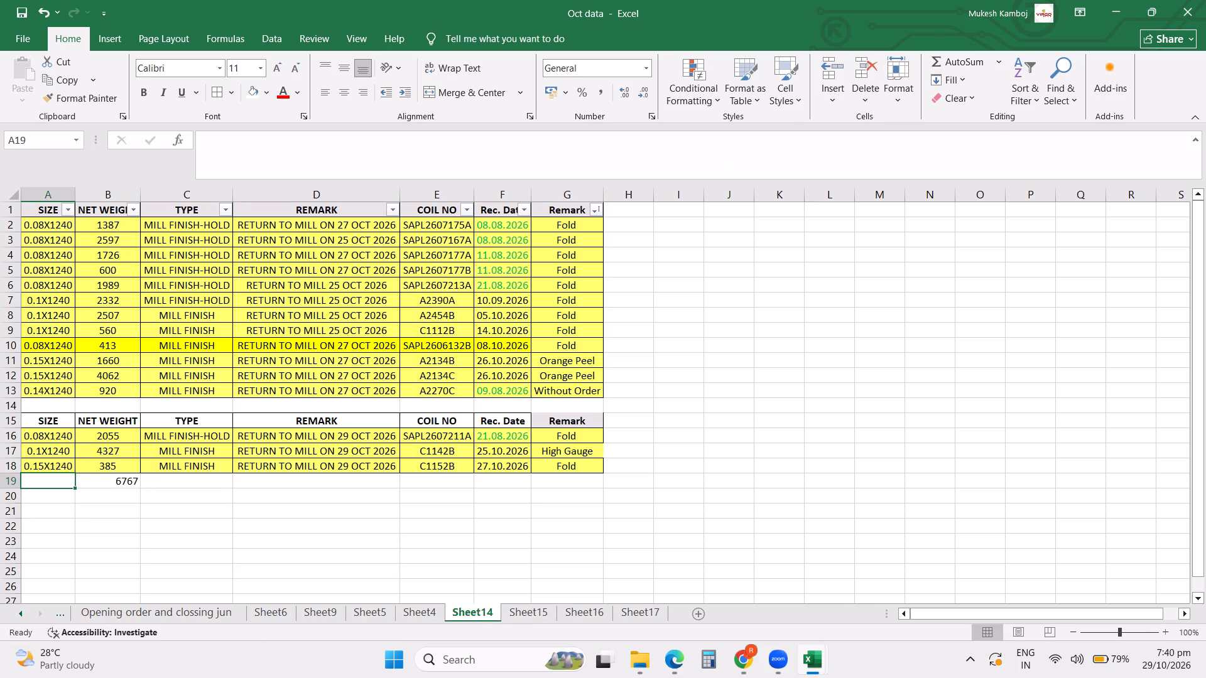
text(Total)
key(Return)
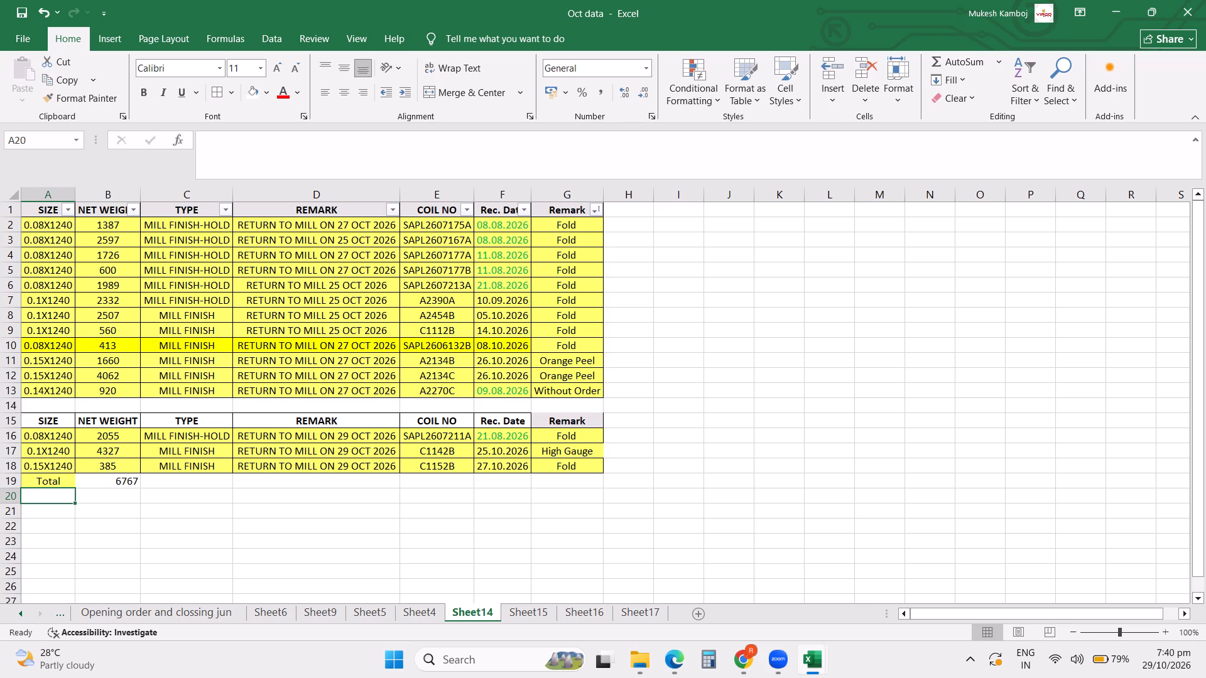
Make the Total label and net weight sum in A19:B19 bold and put cell borders around both.
drag(59, 481, 136, 477)
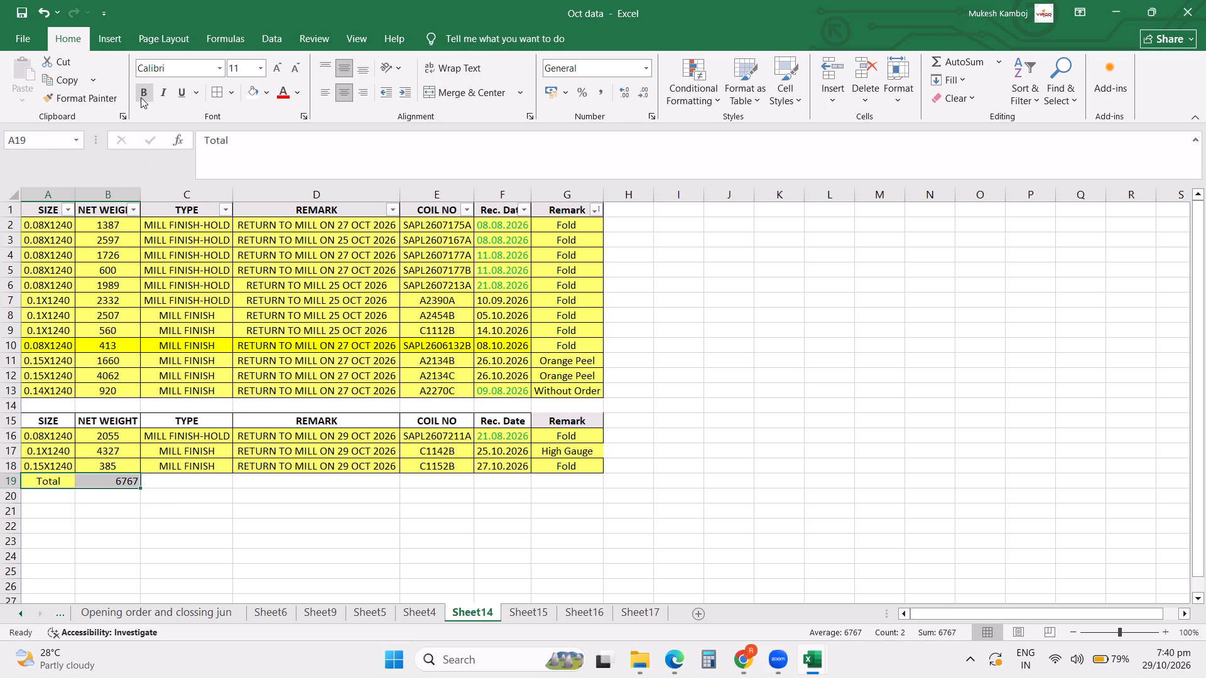
click(141, 97)
click(38, 426)
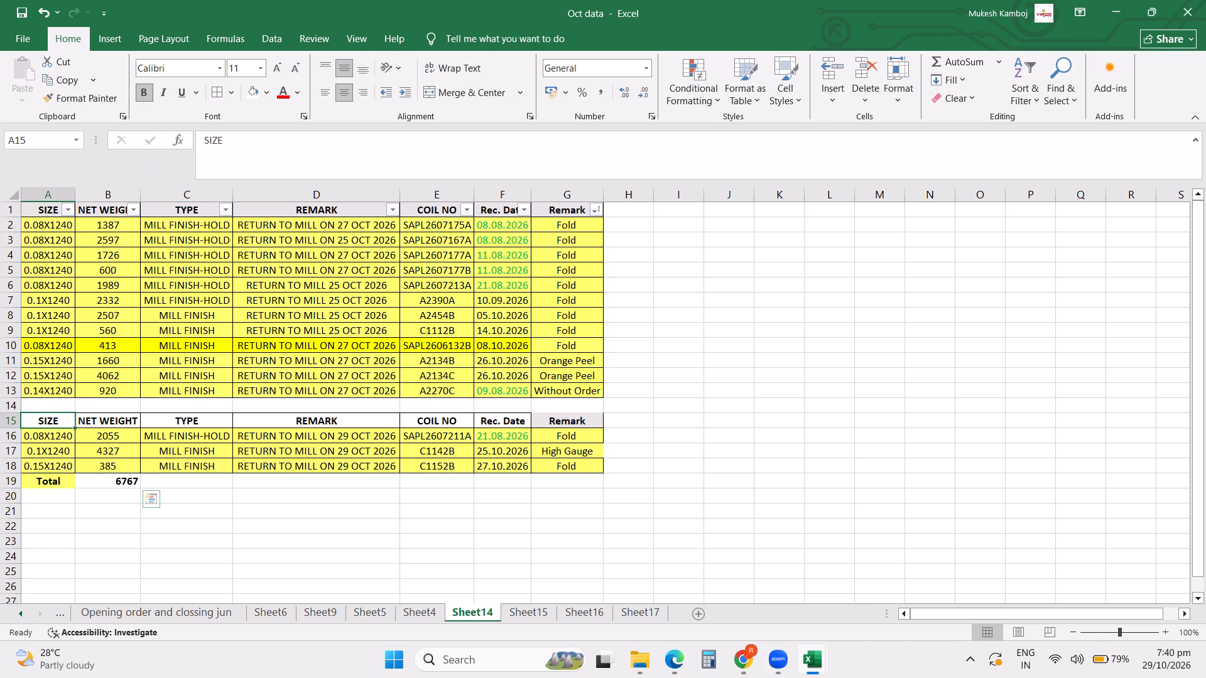
key(Left)
key(Left)
key(Left)
drag(32, 421, 553, 465)
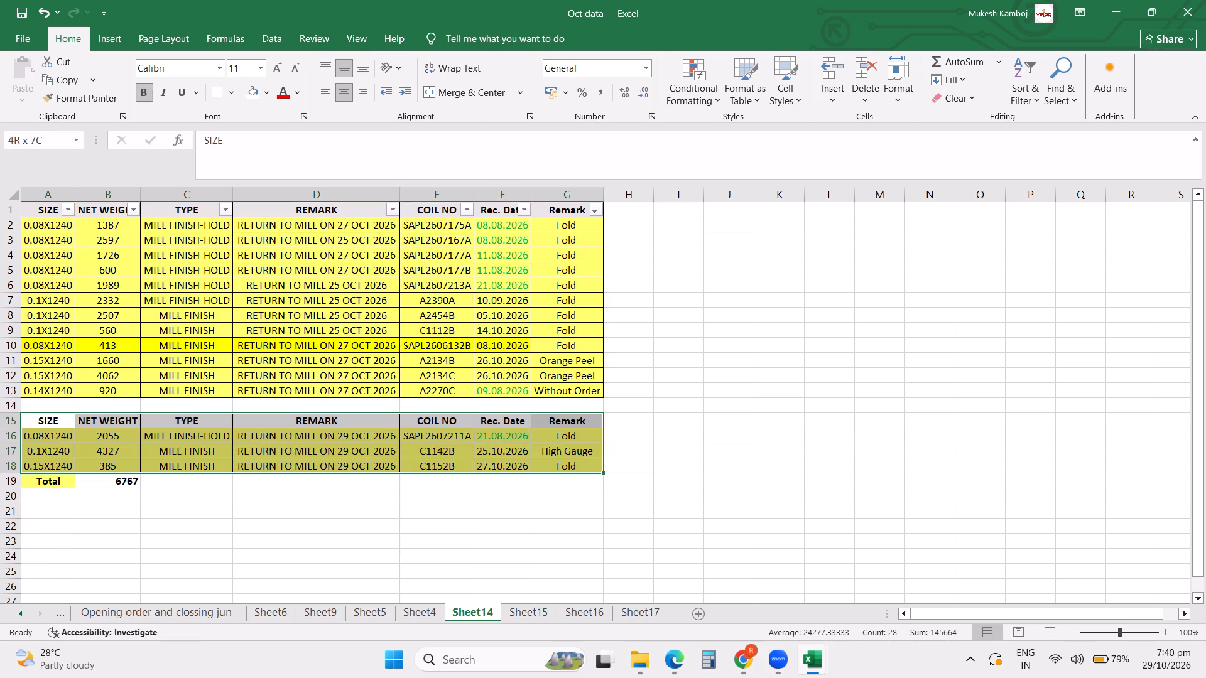
drag(553, 465, 573, 480)
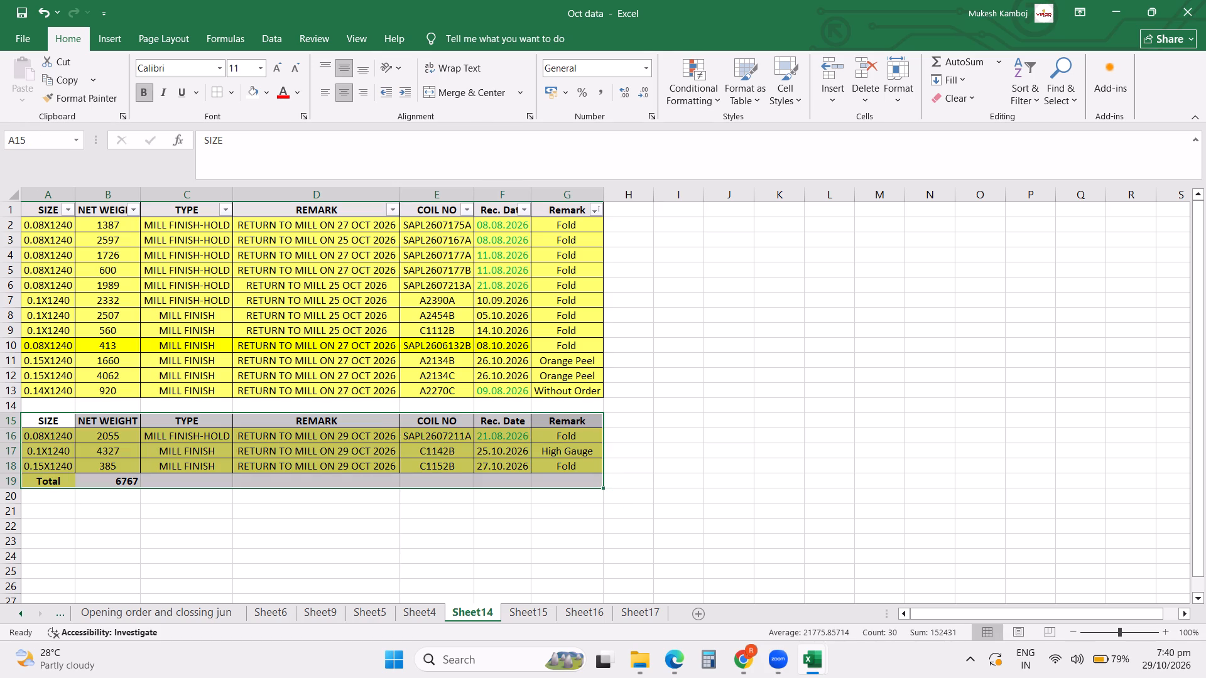
drag(62, 482, 99, 482)
click(215, 96)
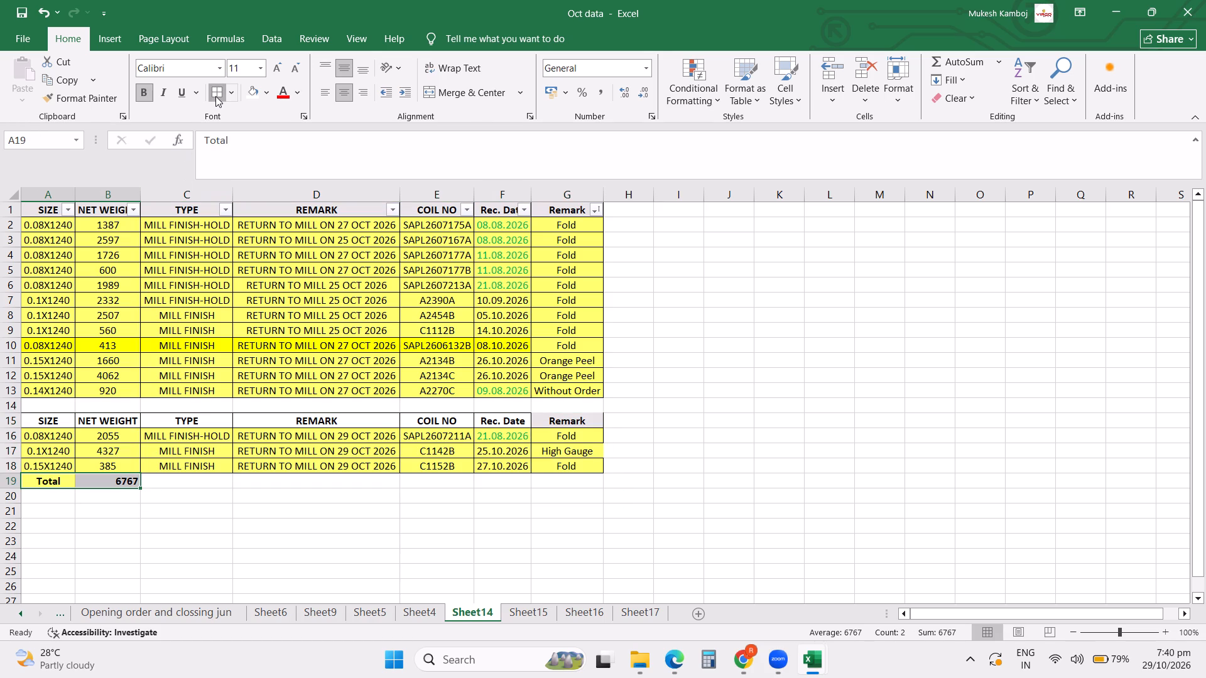
click(219, 465)
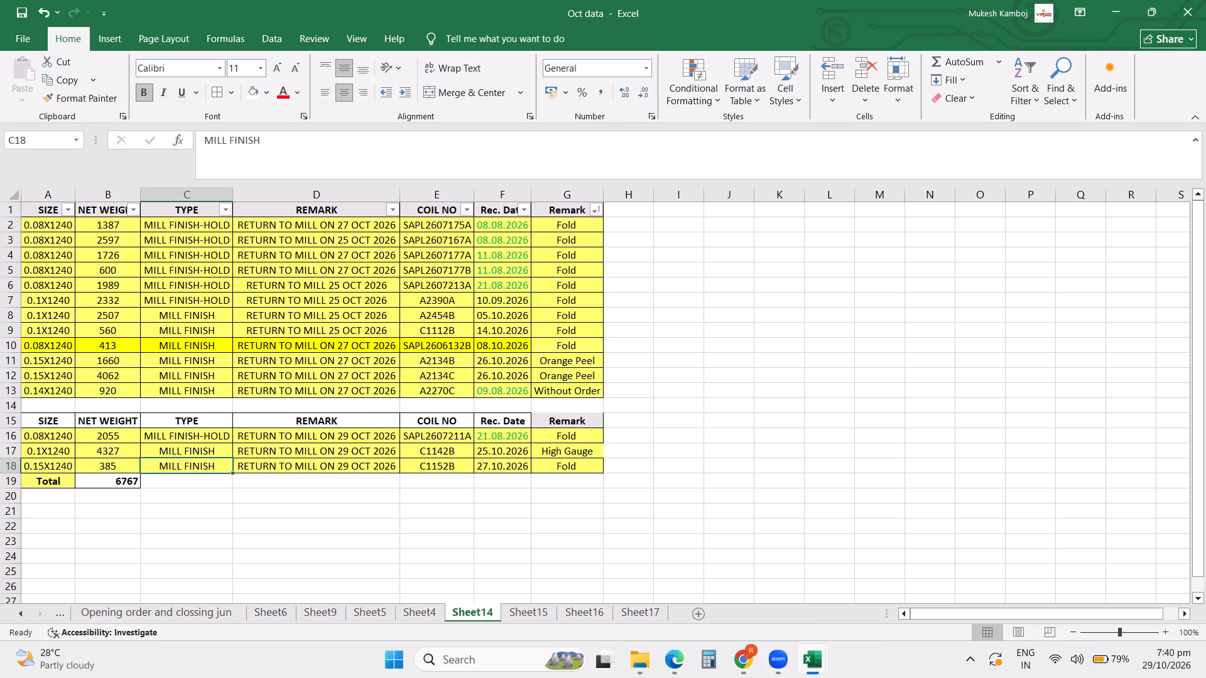
Copy the 29 OCT 2026 returns table from its header through the Total row, A15:G19, and switch to Chrome.
drag(57, 419, 558, 480)
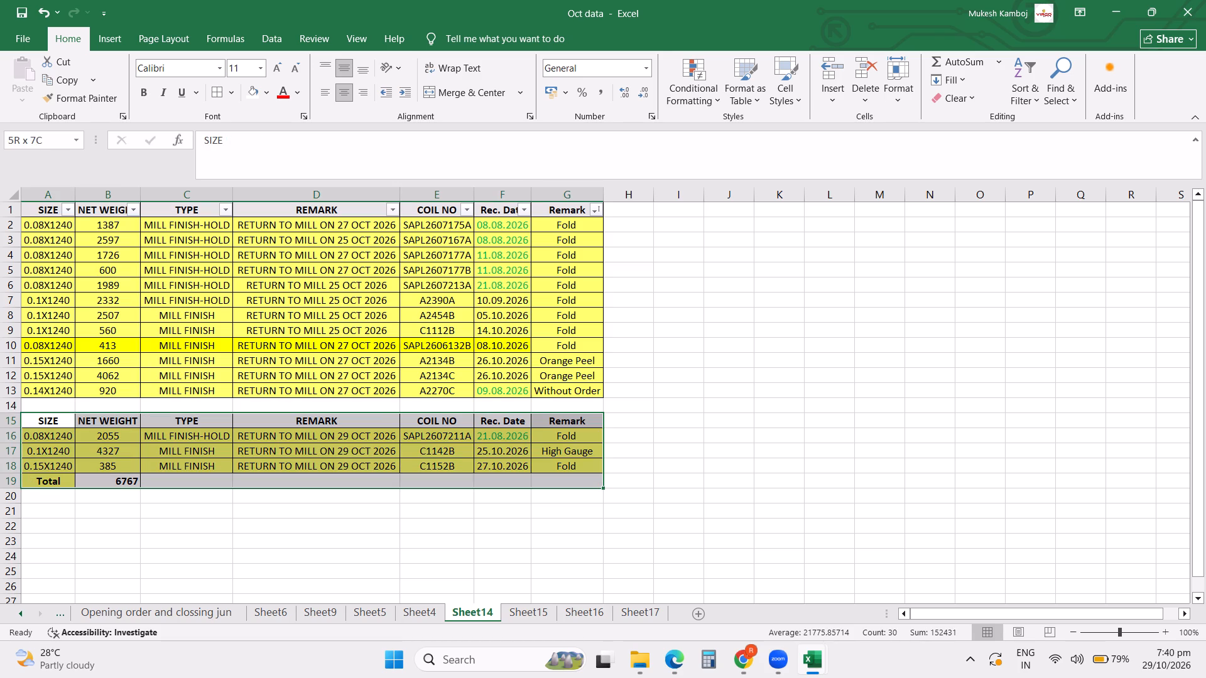
key(ctrl+c)
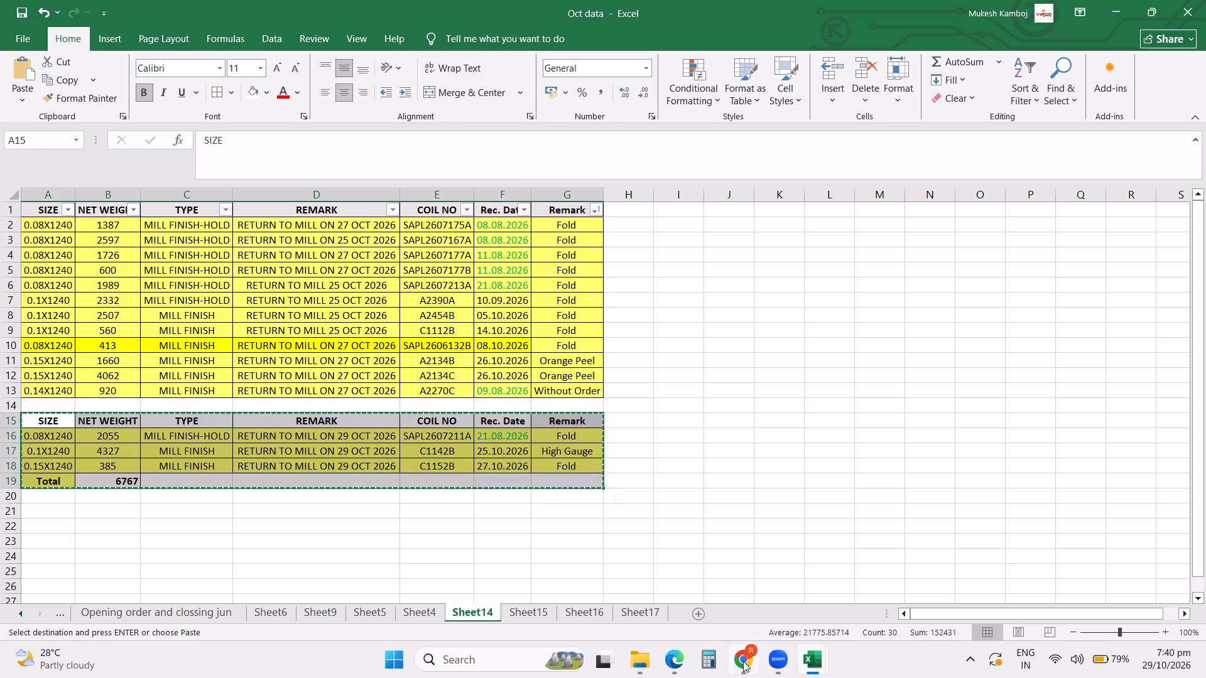
click(738, 661)
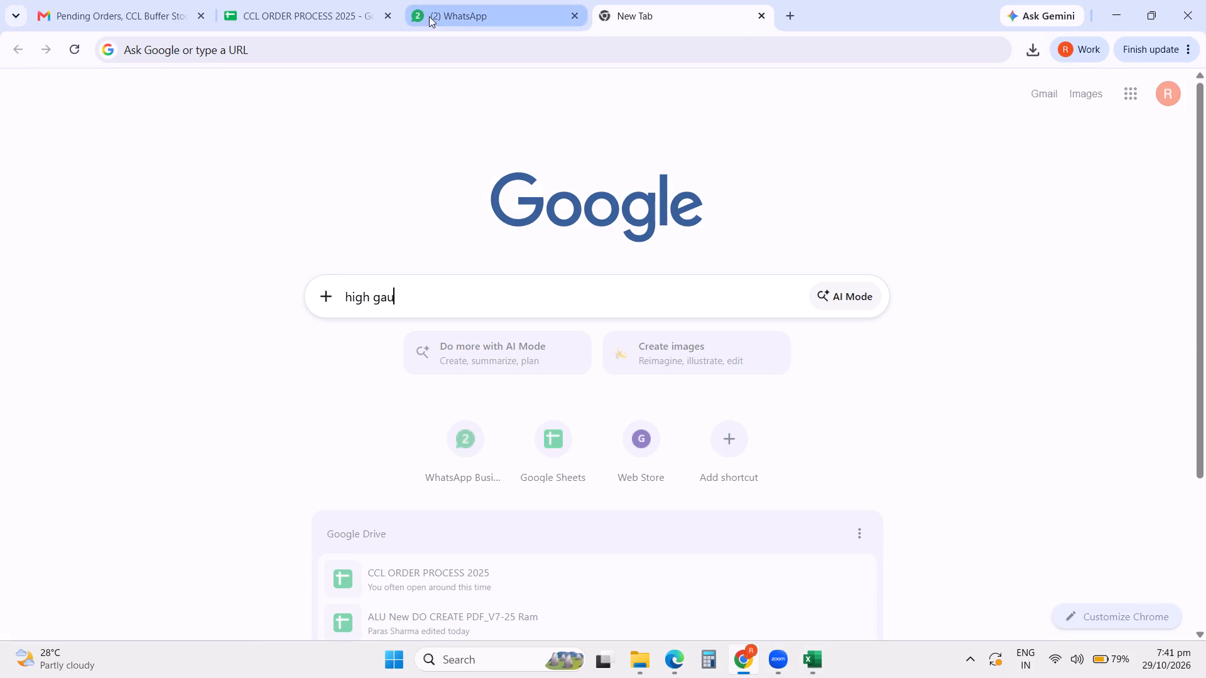